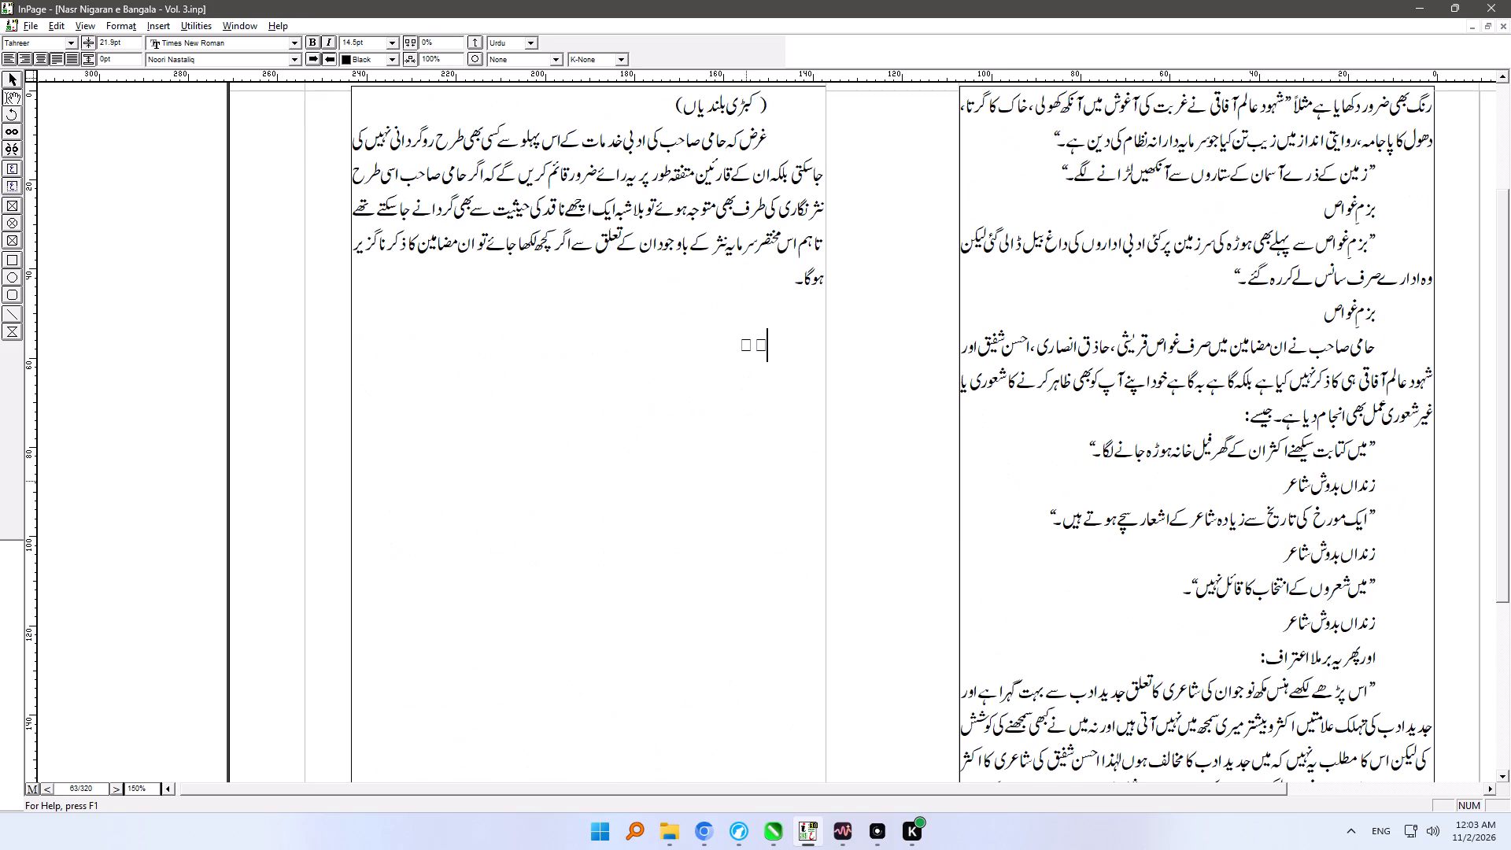
Return to the start of the pasted text and delete Gemini's two-line introductory paragraph above the article title.
click(122, 787)
click(120, 789)
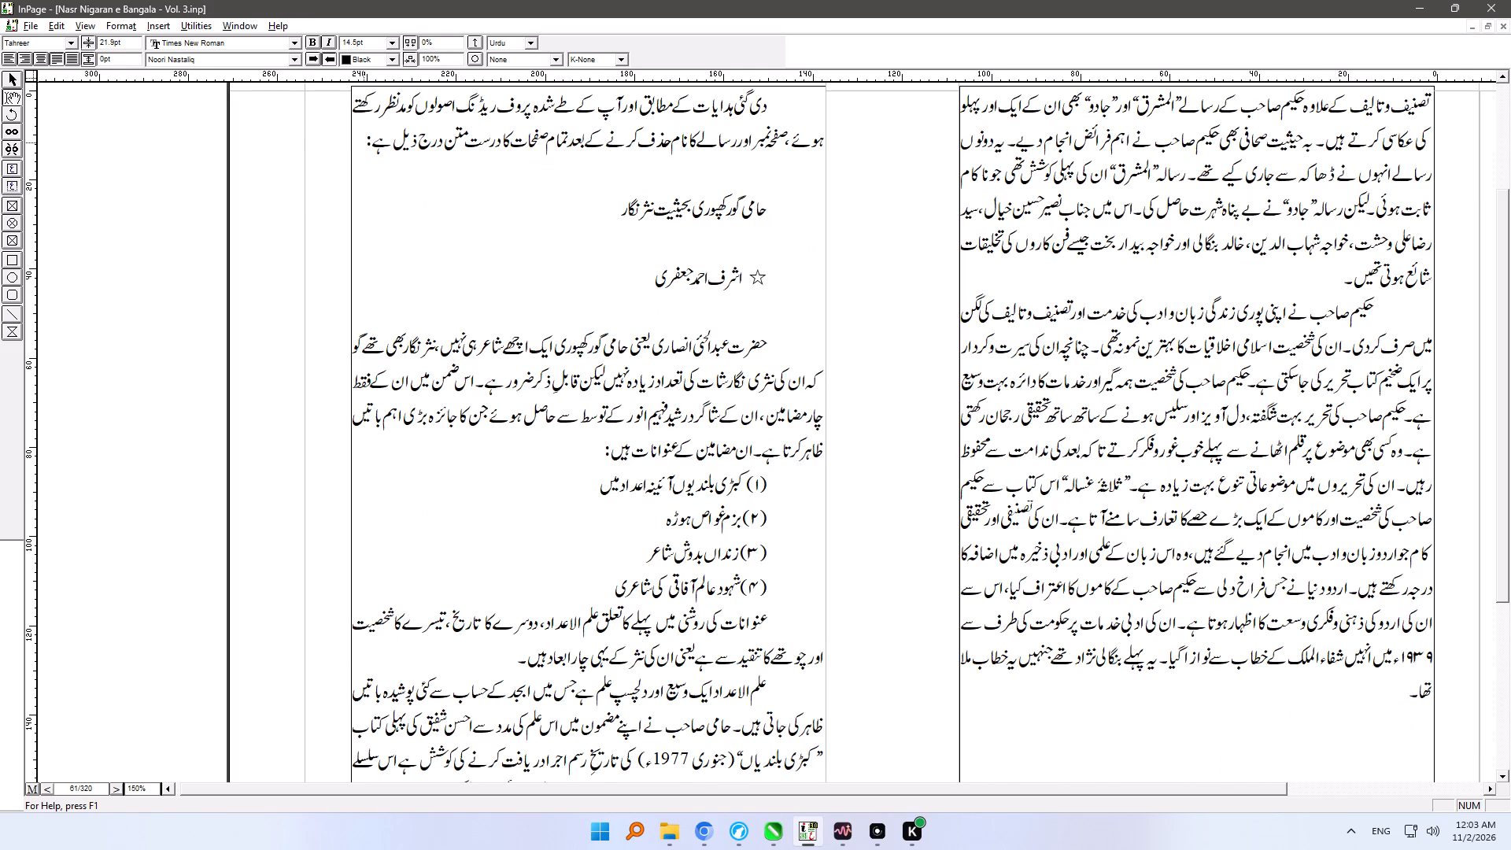
drag(364, 142, 806, 97)
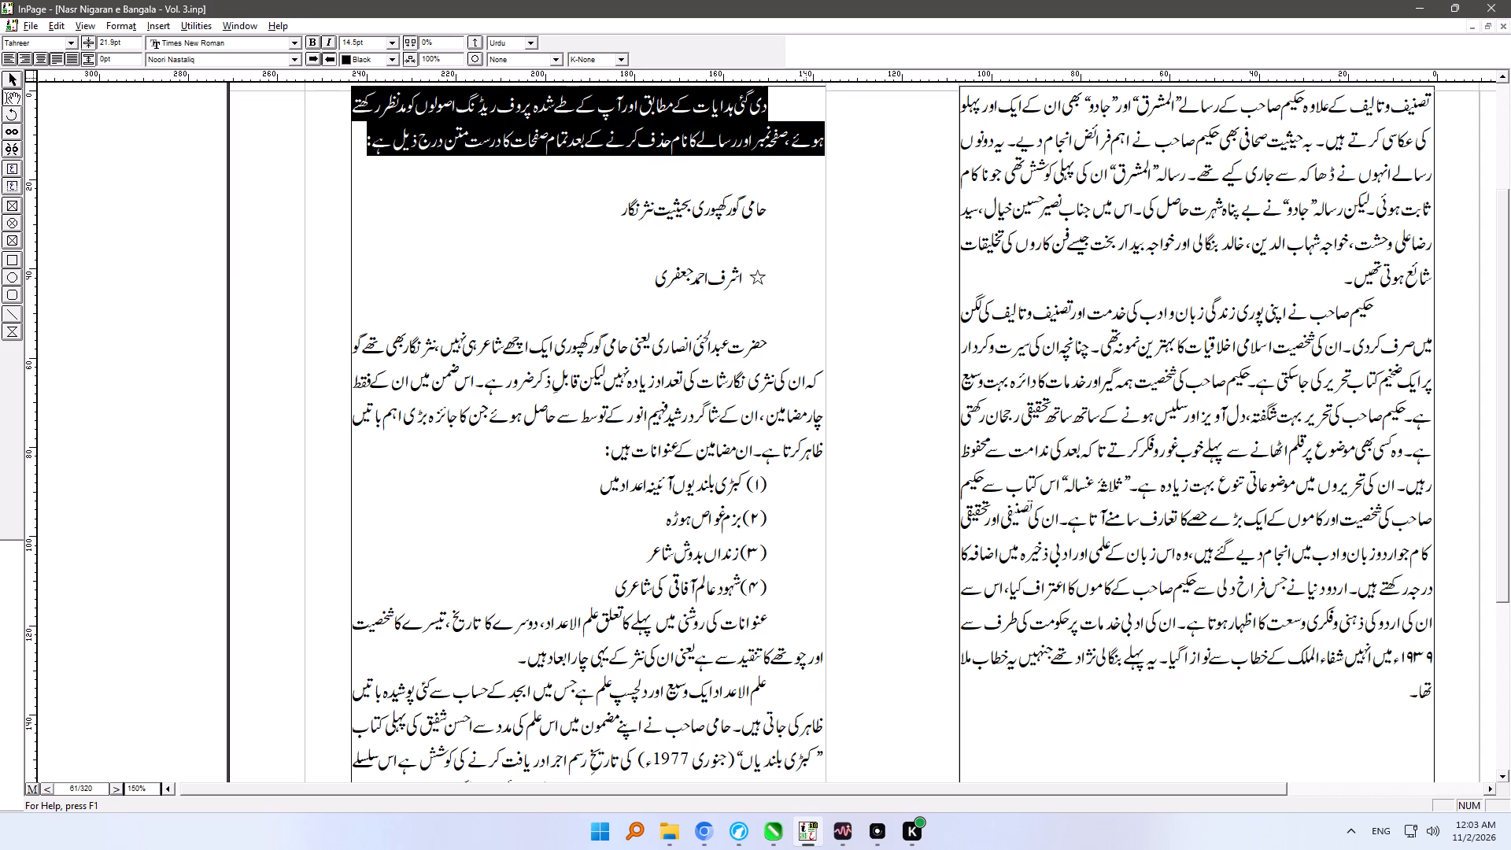
key(Delete)
key(Delete)
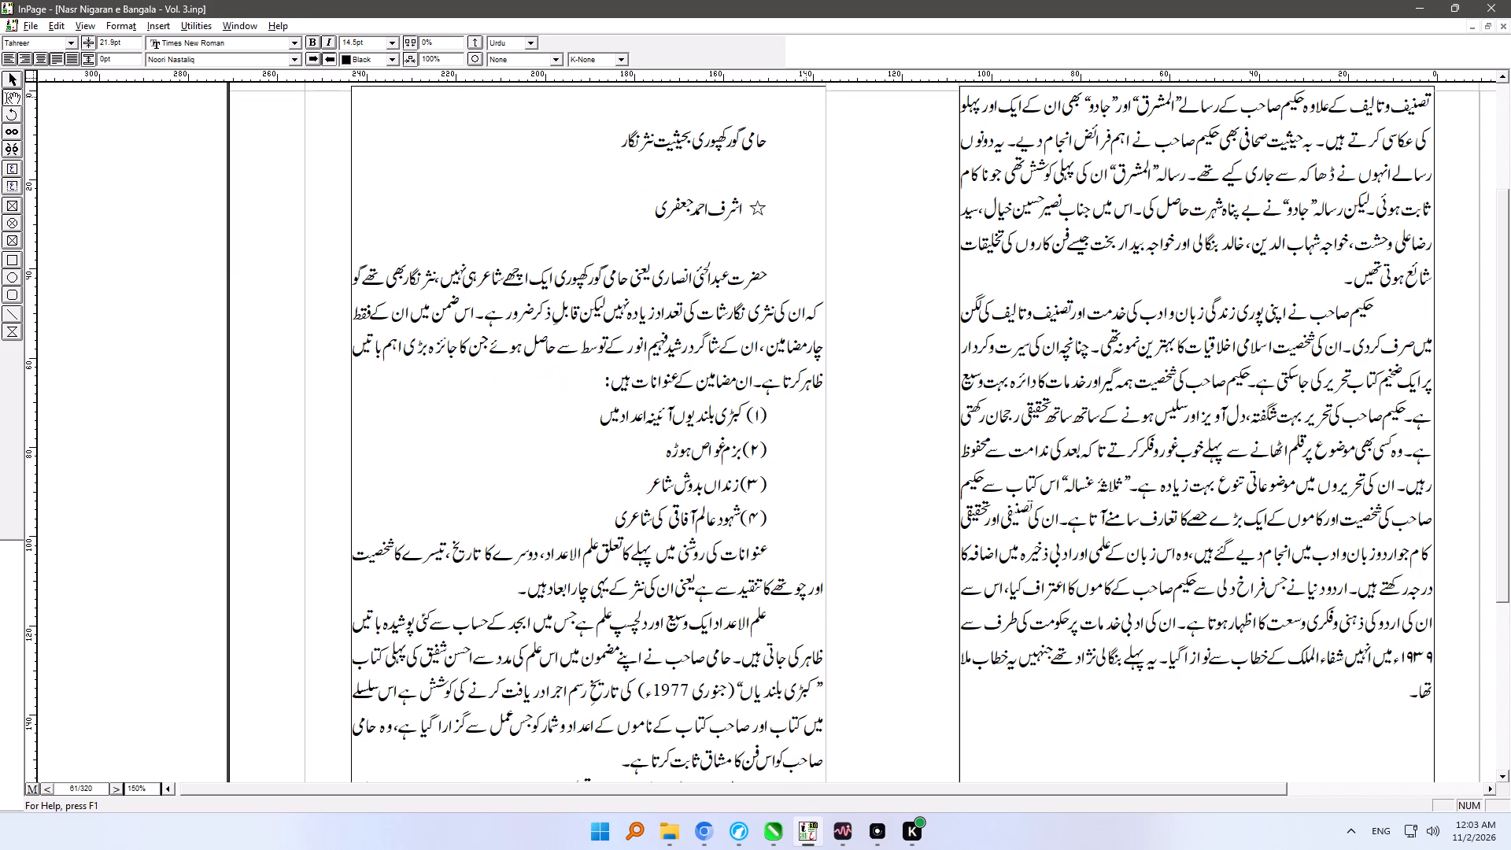
Apply the Heading Gap style to the blank first line and the Heading style to the article title.
key(ctrl+shift+l)
key(Down)
key(ctrl+shift+h)
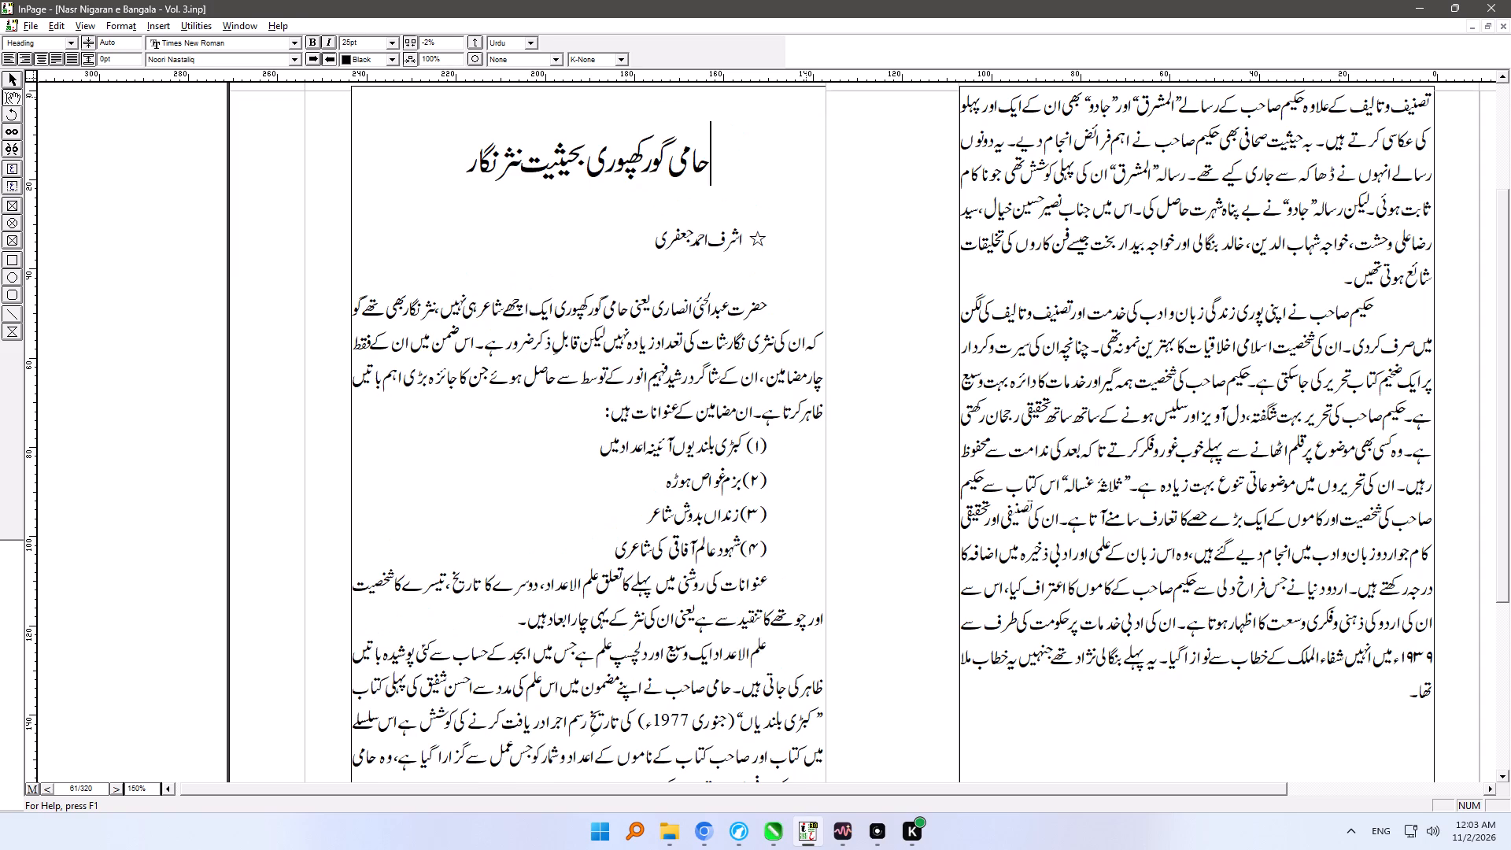
Remove the blank line and star before the author's name and apply the Musannif style to the name.
key(Down)
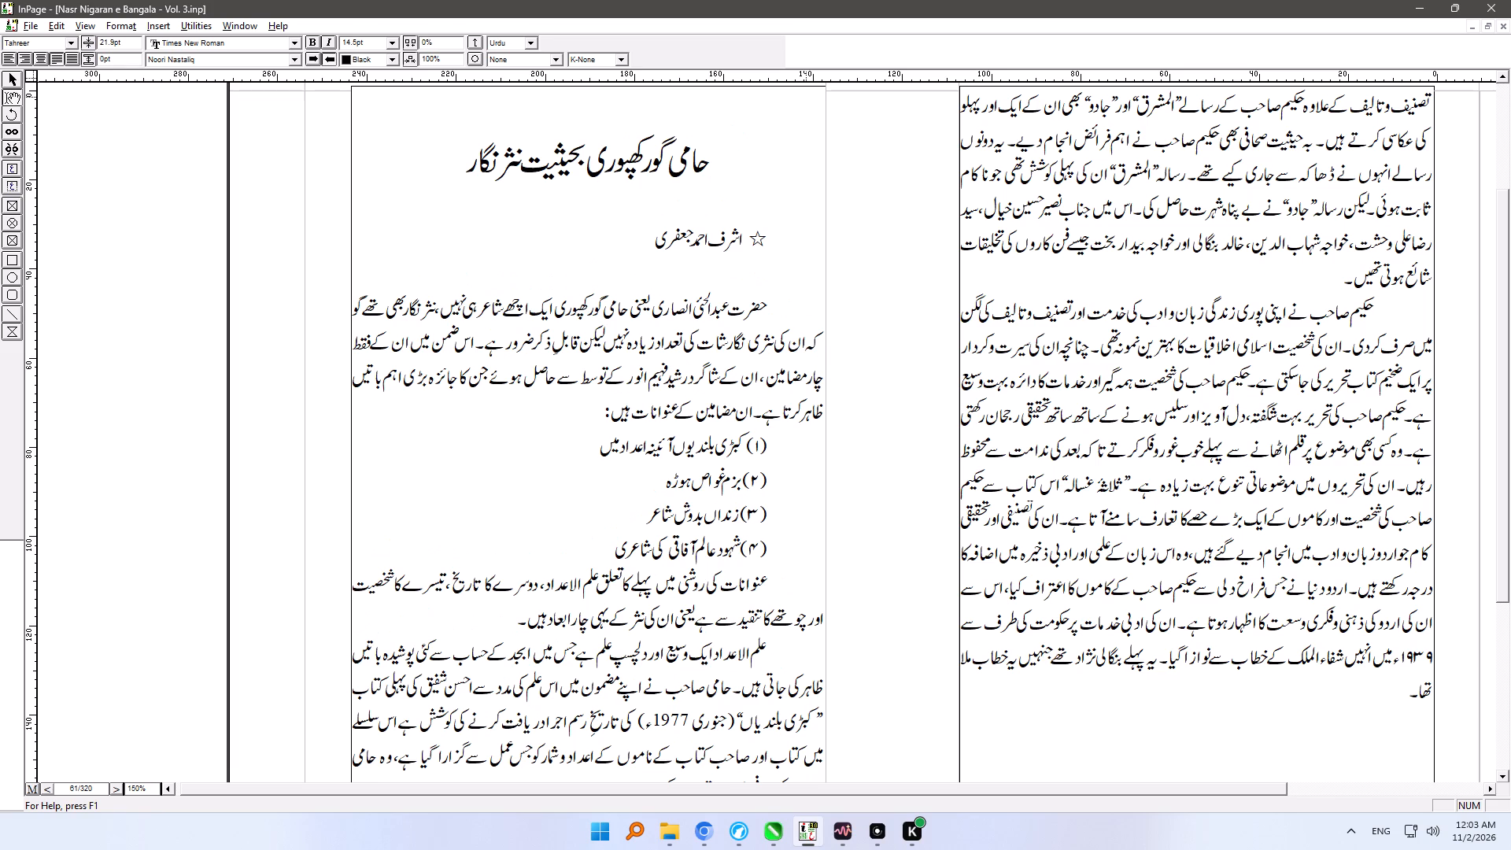
key(Delete)
key(Delete)
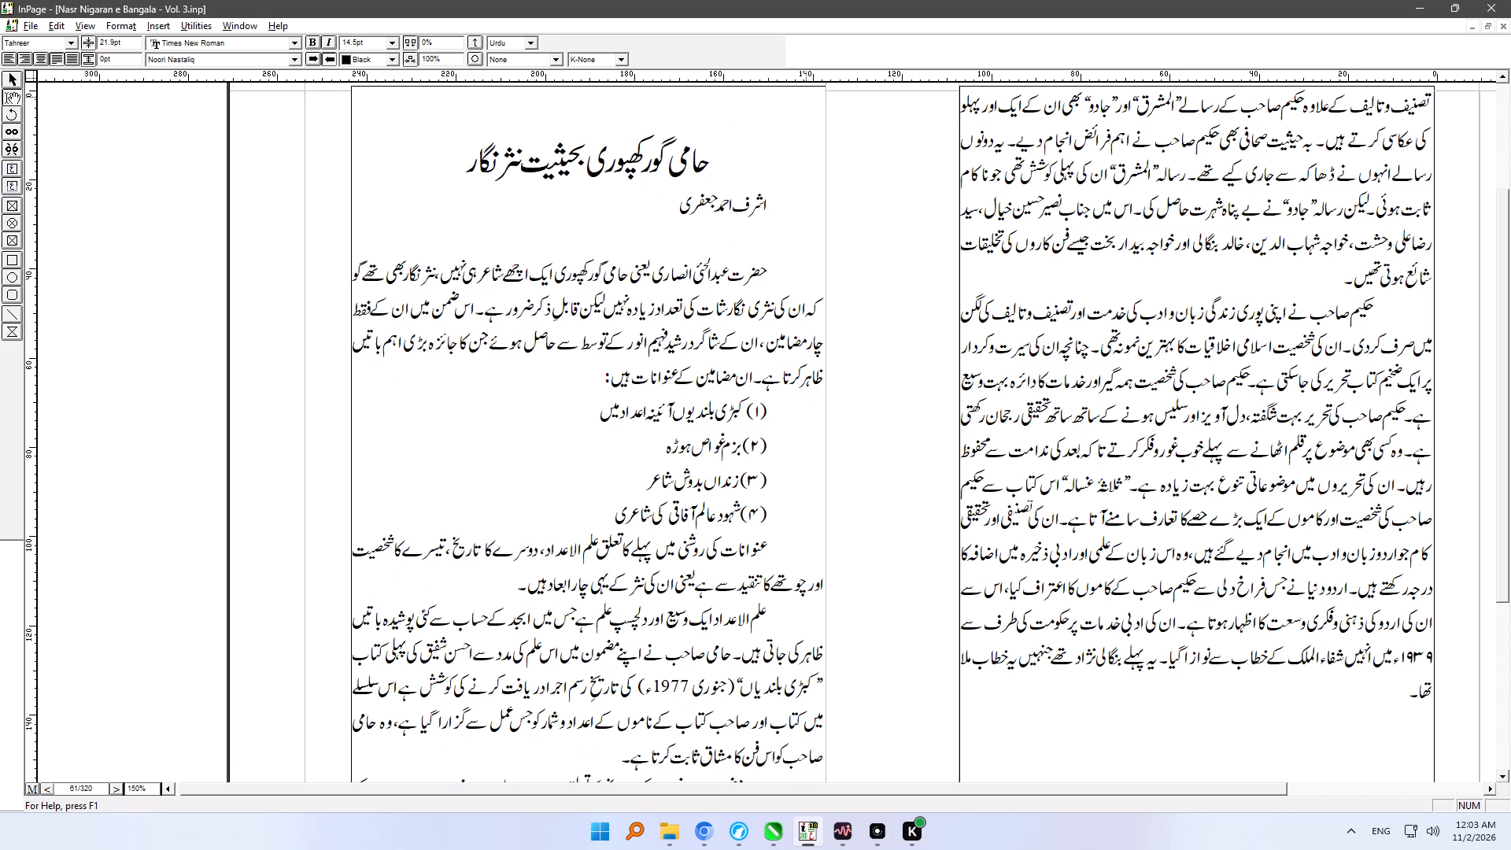
key(ctrl+shift+m)
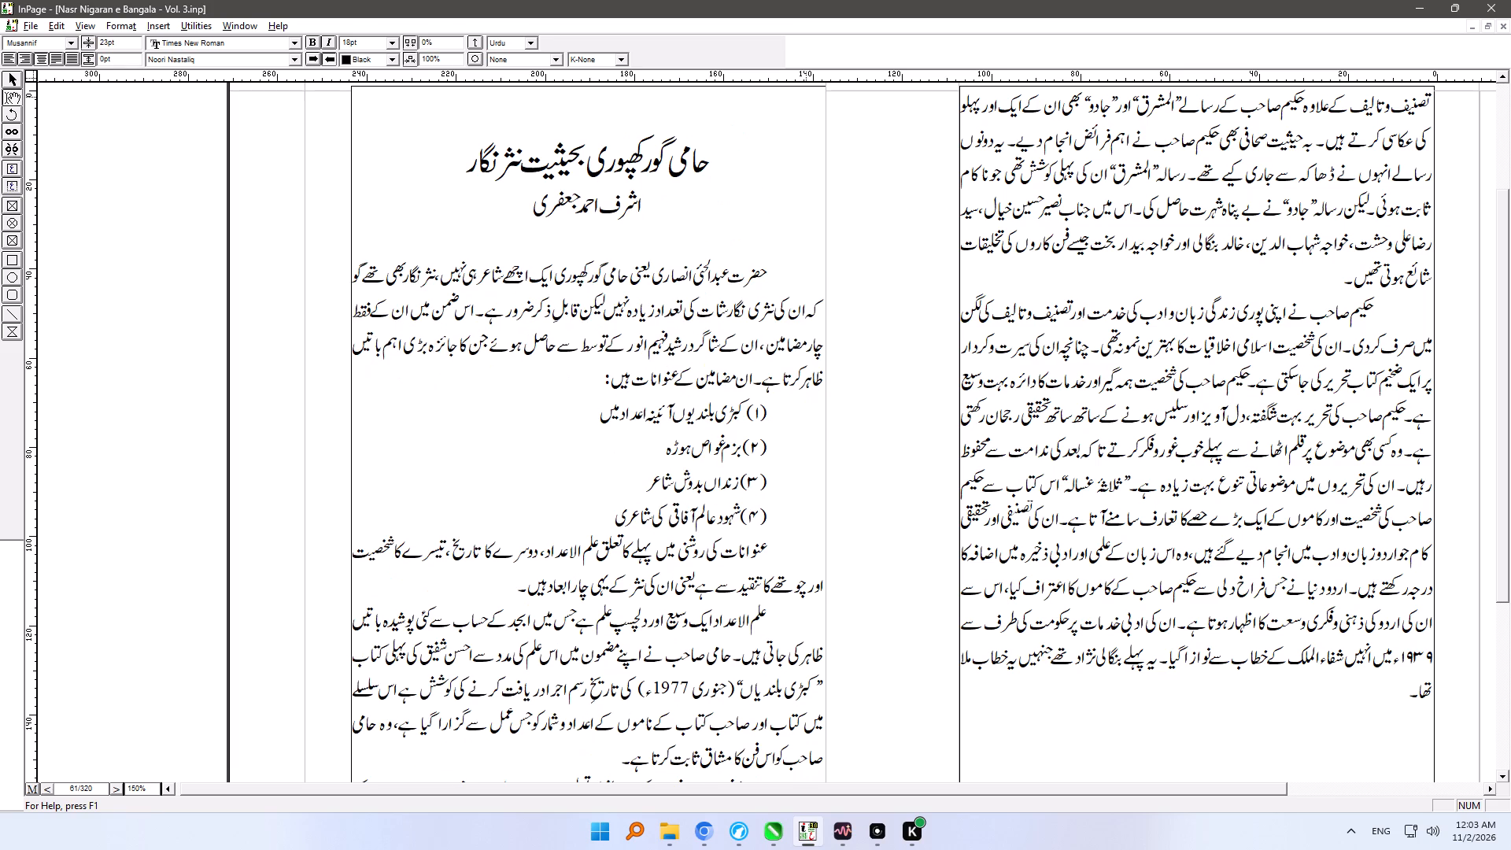
Apply the Heading Gap style to the blank line below the author's name.
key(Down)
key(ctrl+shift+l)
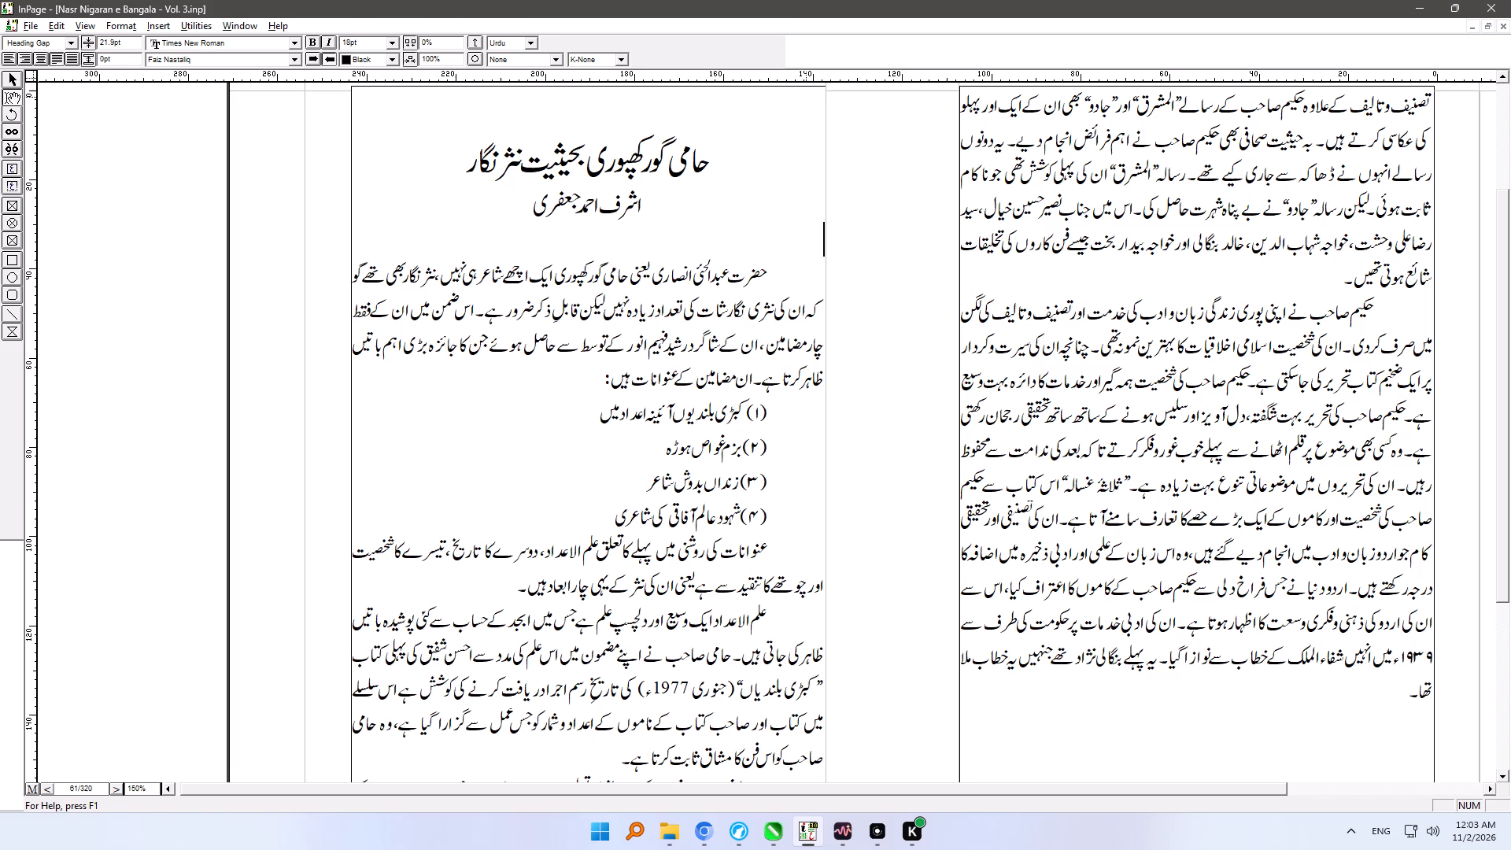
Apply the Iqtabas style to the quotation paragraph beginning with 1956ء.
key(Down)
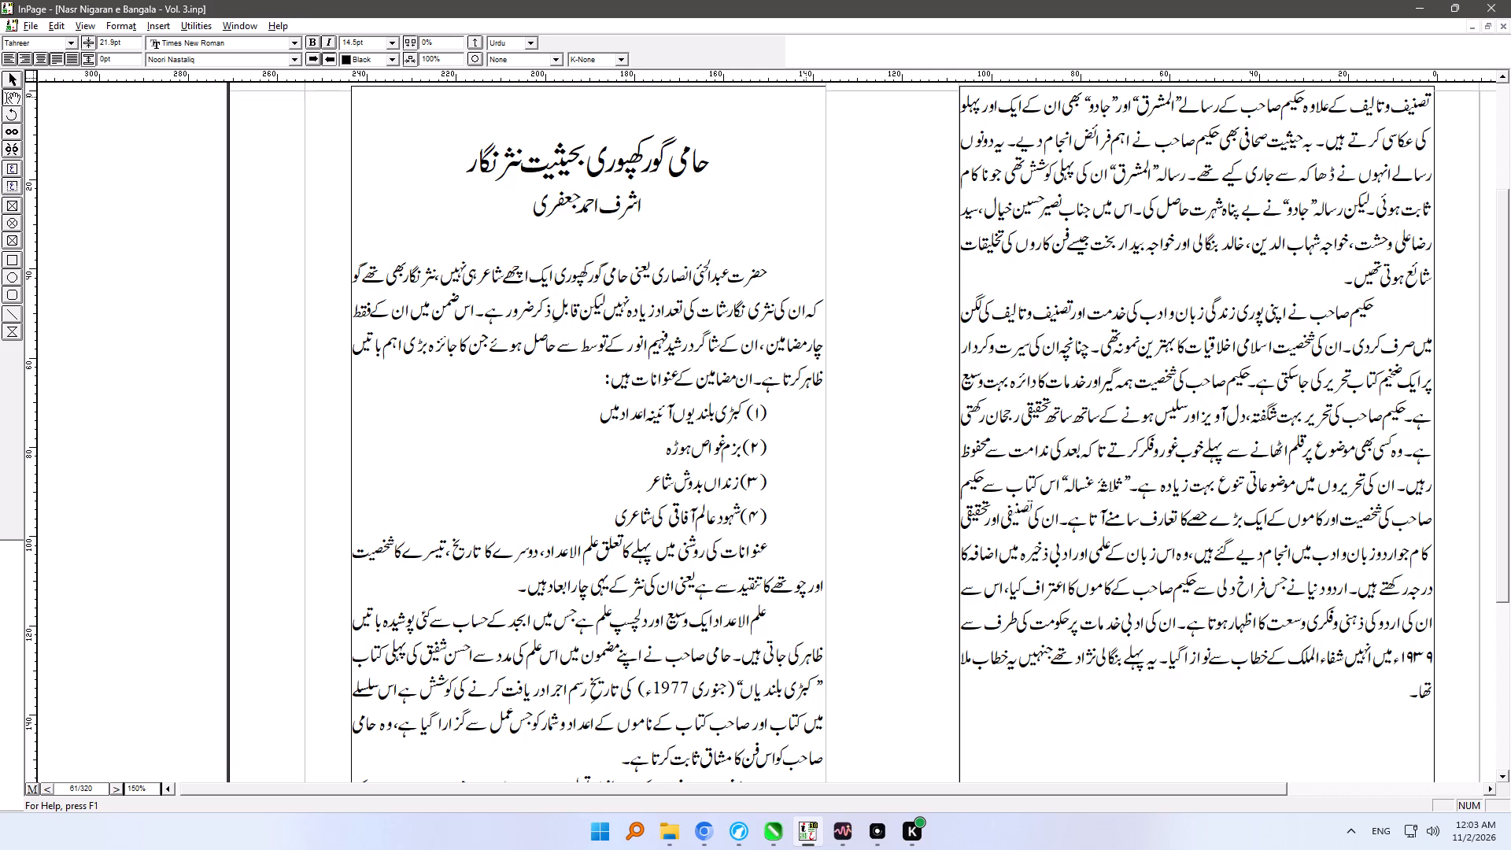
key(Down)
key(Down)
key(Down)
key(Down)
key(Down)
key(Down)
key(Down)
key(Down)
key(Down)
key(Down)
key(Down)
key(Down)
key(Down)
key(Down)
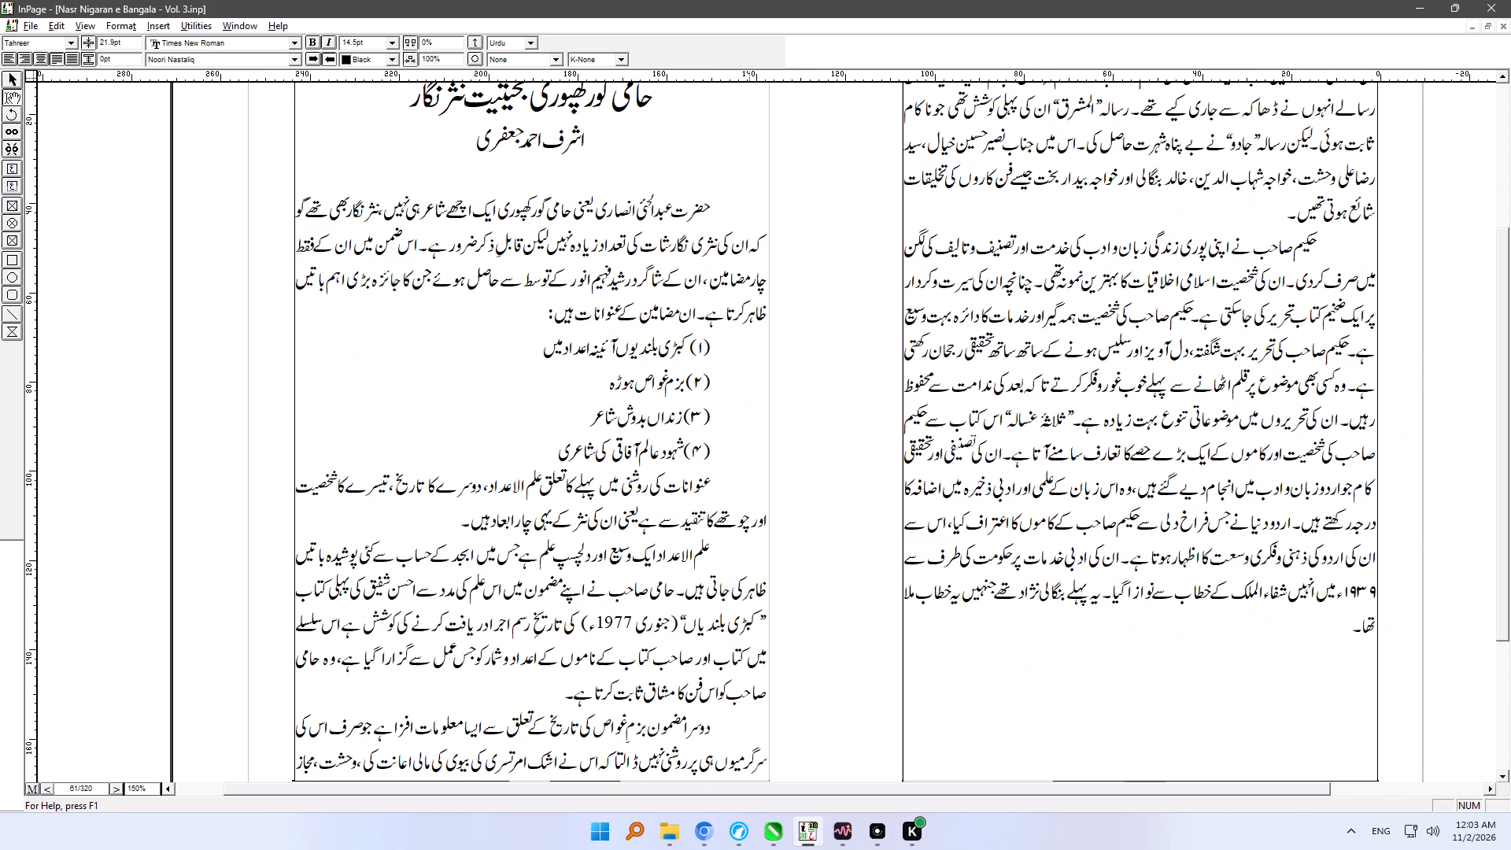
key(Down)
key(Down)
key(Down)
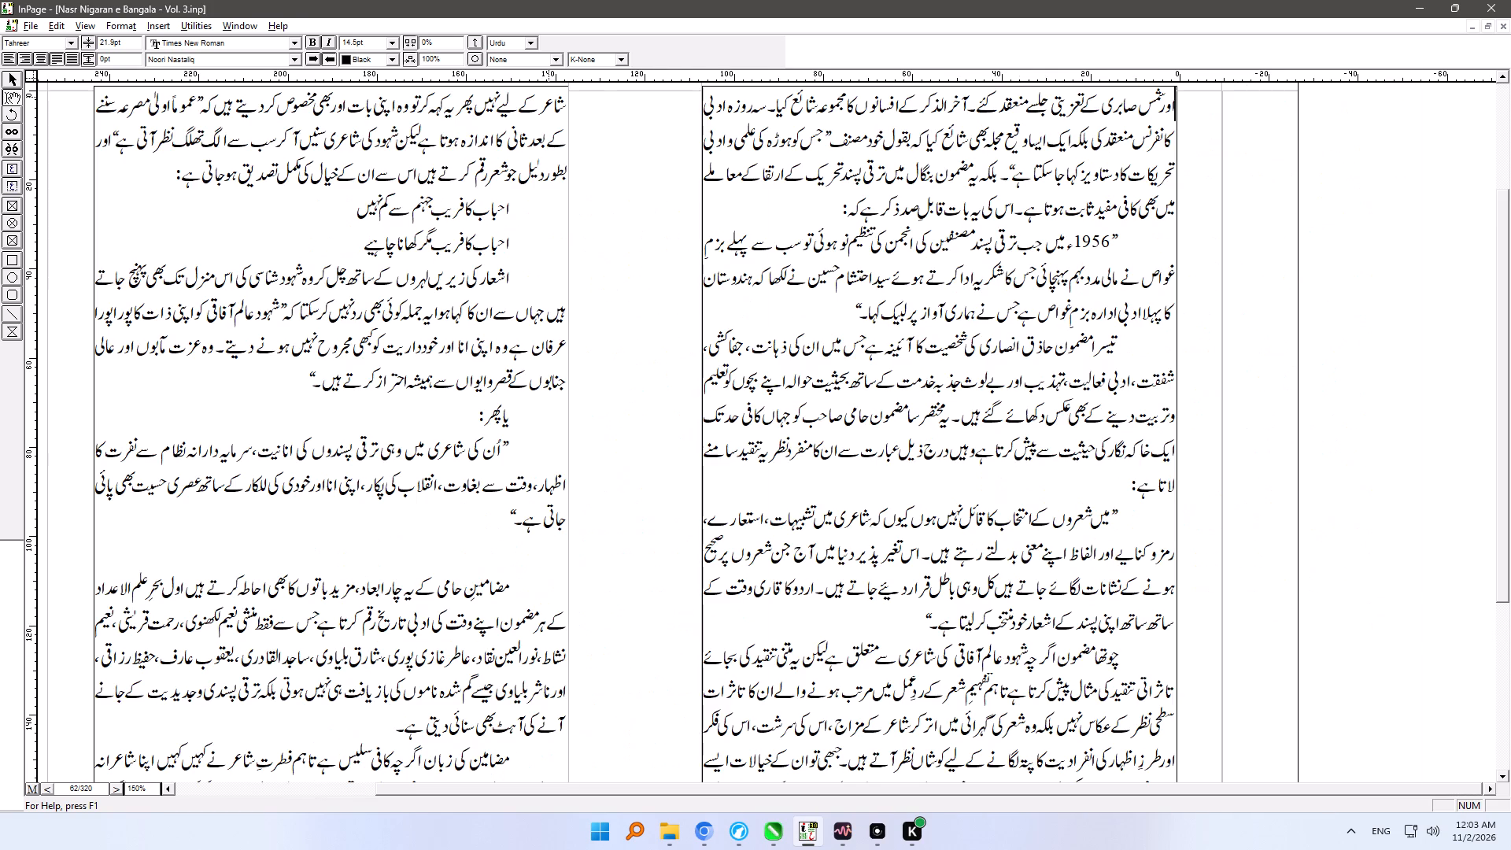
key(Down)
key(Down)
key(Down)
key(Down)
key(ctrl+shift+q)
Apply the Iqtabas style to the quotation paragraph beginning "میں شعروں کے انتخاب کا قائل نہیں ہوں".
key(Down)
key(Down)
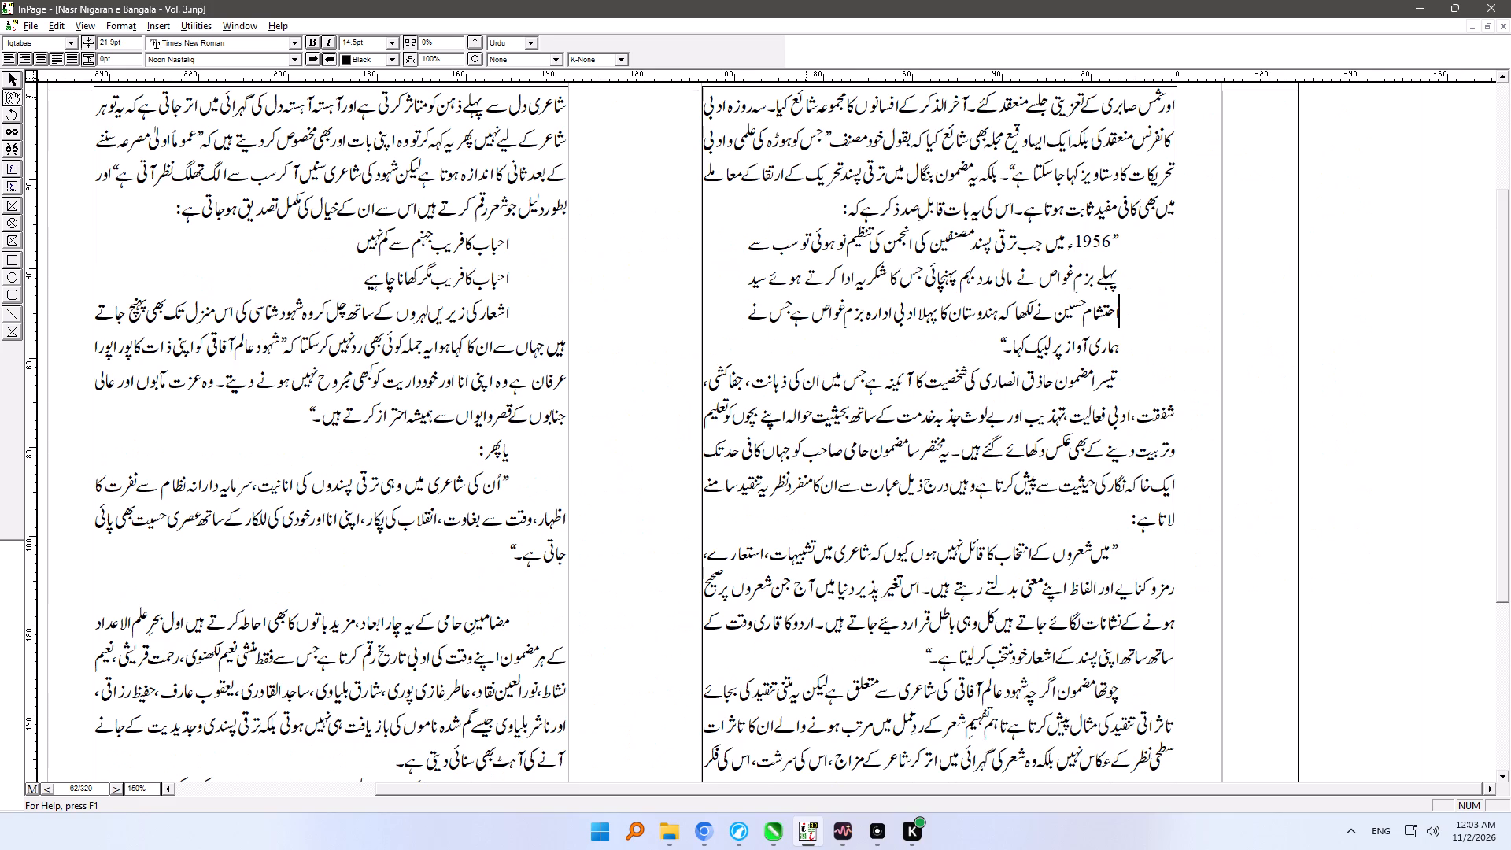
key(Down)
key(Down)
key(Down)
key(Down)
key(Down)
key(Down)
key(Down)
key(ctrl+shift+a)
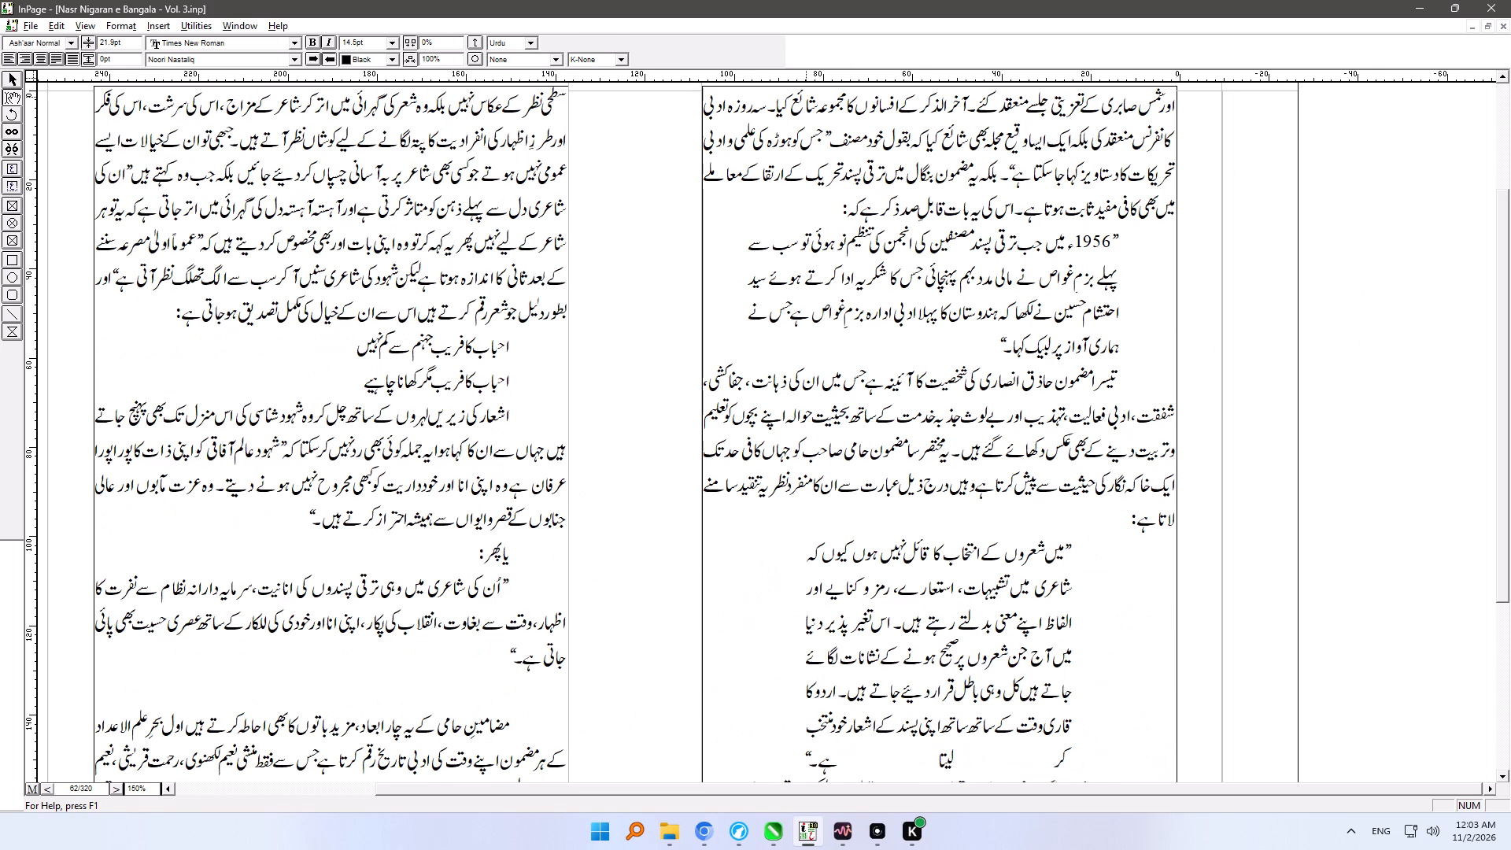
key(ctrl+shift+q)
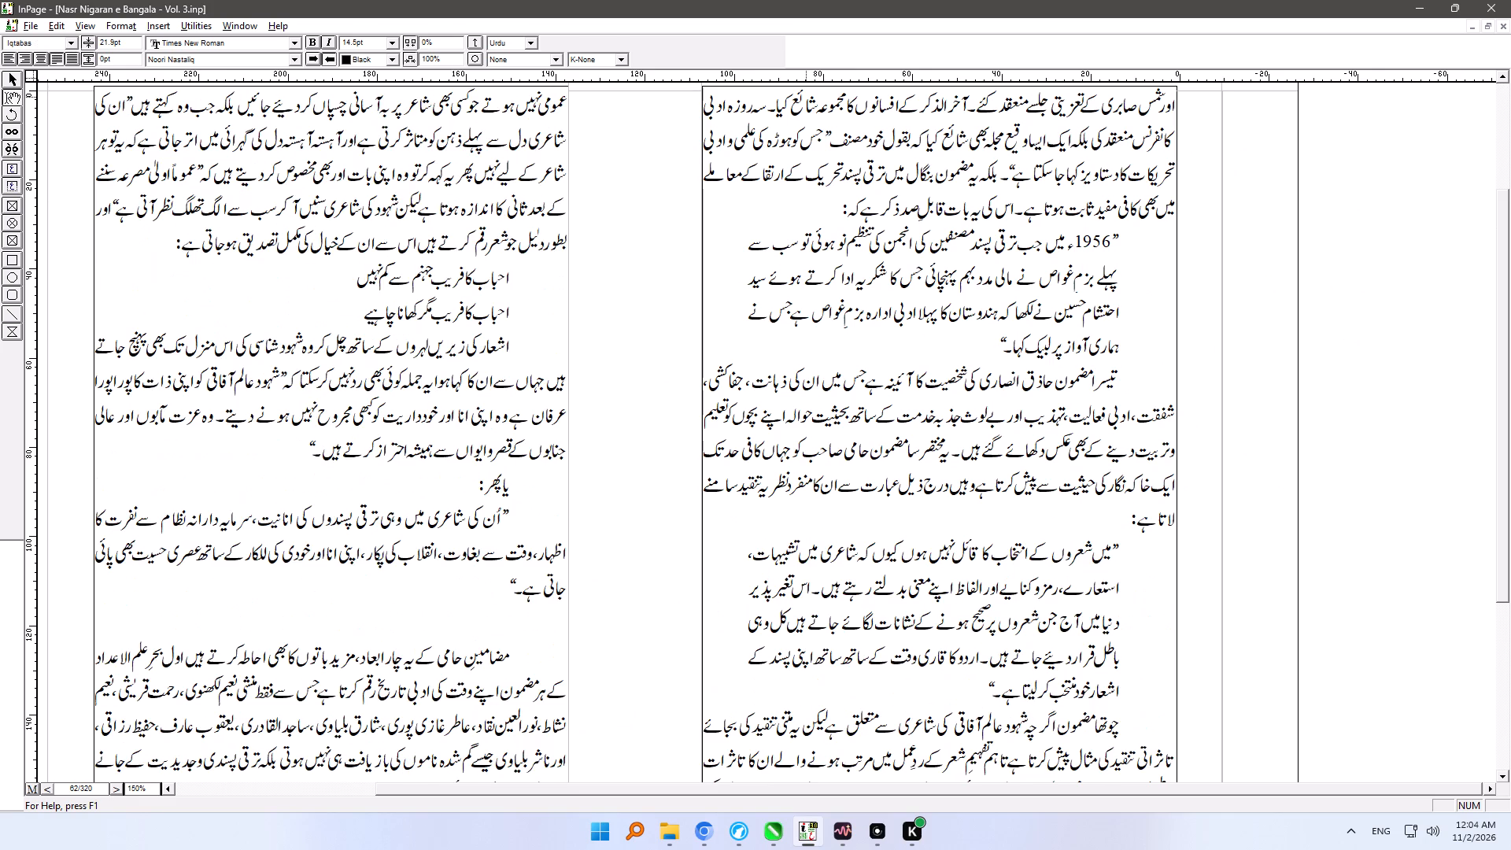
Apply the Ash'aar Normal style to both verse lines beginning "احباب کا فریب".
key(Down)
key(Down)
key(Down)
key(Down)
key(Down)
key(Down)
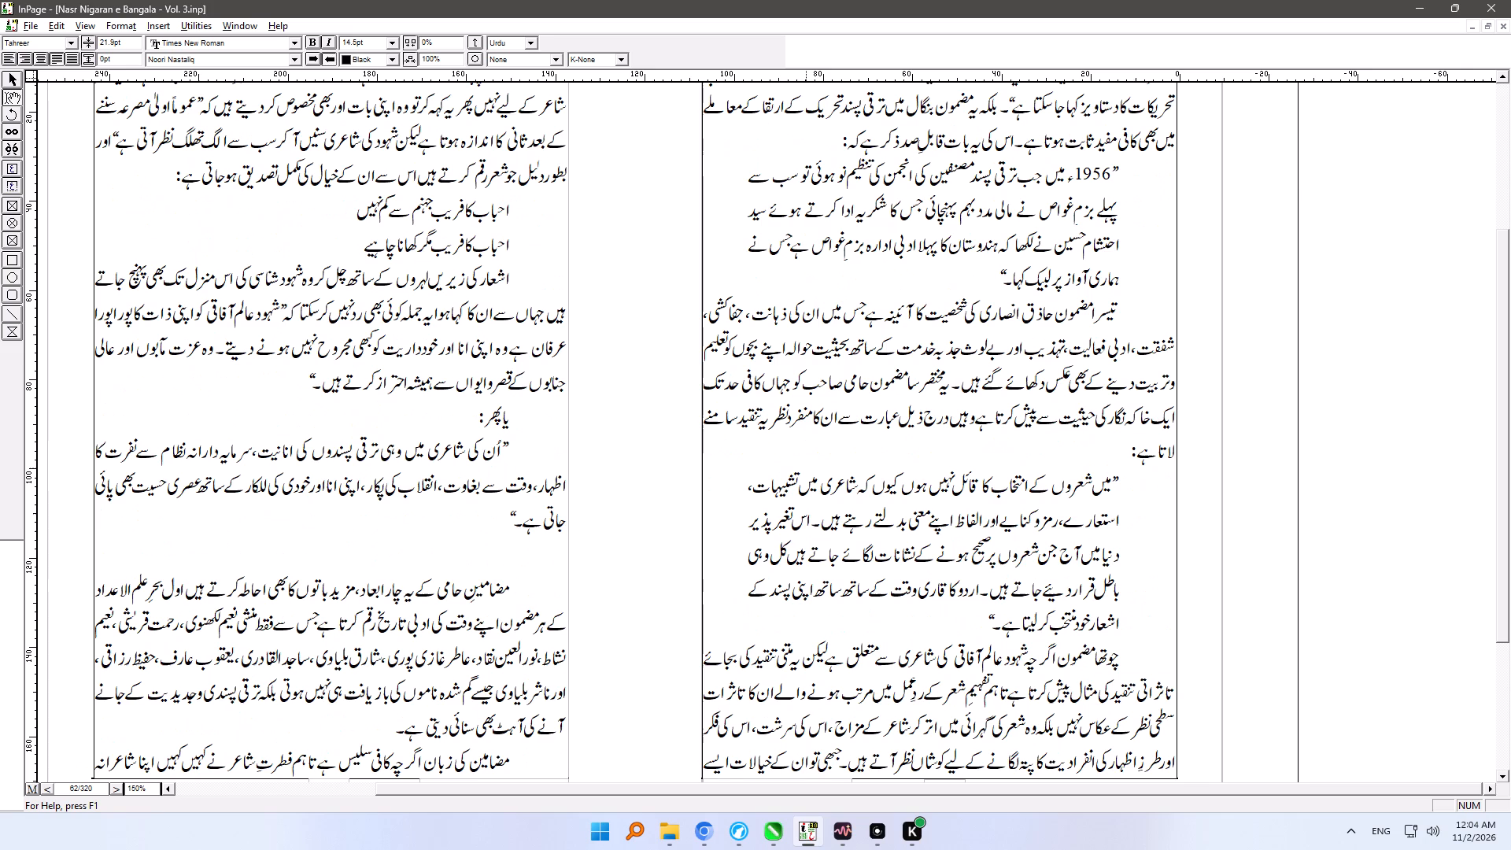
key(Down)
key(Down)
key(Down)
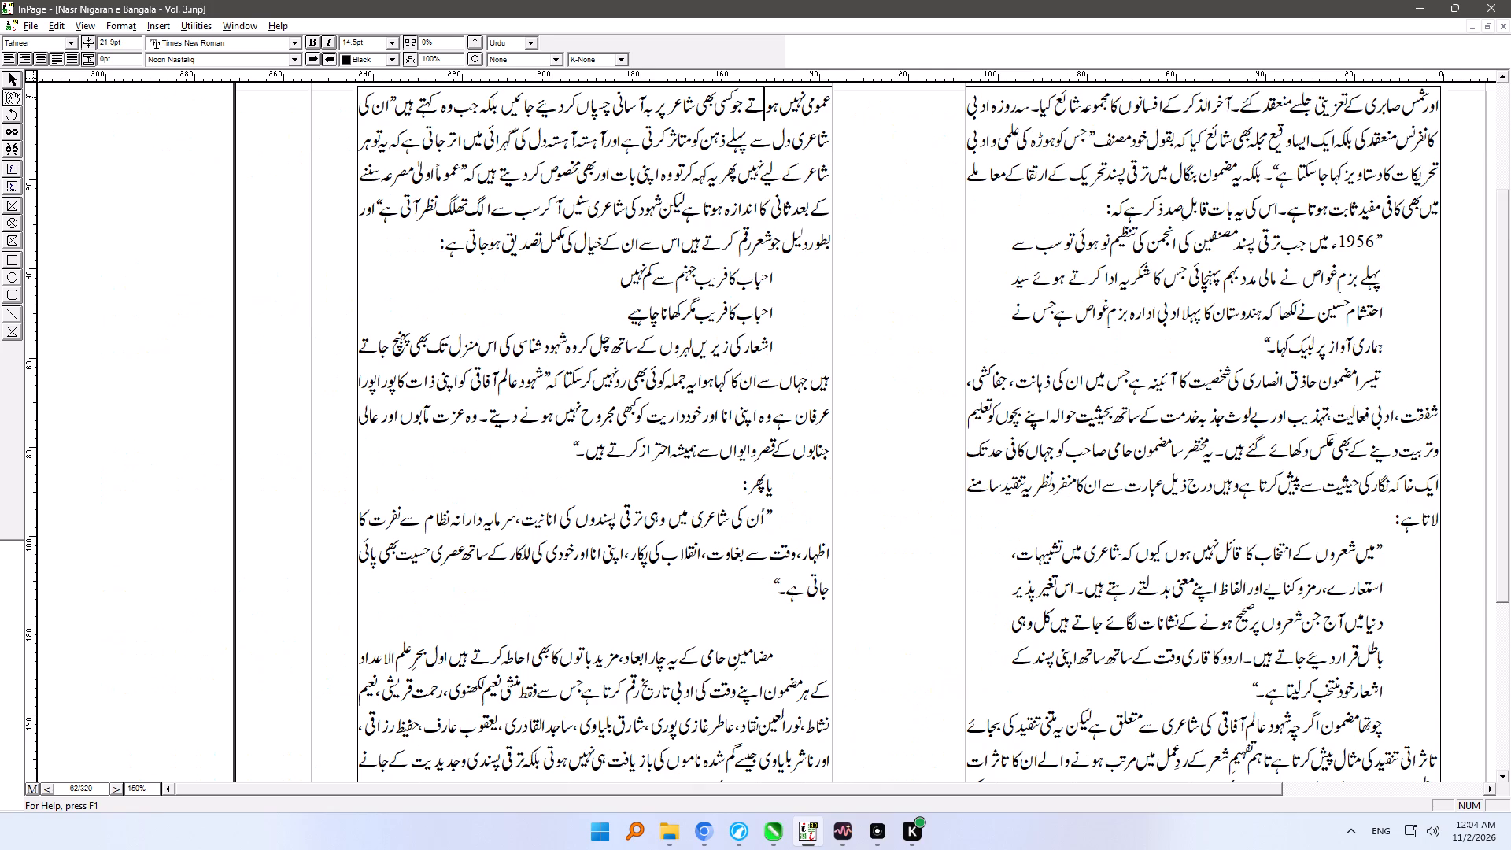
key(Down)
key(Down)
key(Down)
key(Down)
key(Down)
key(ctrl+shift+a)
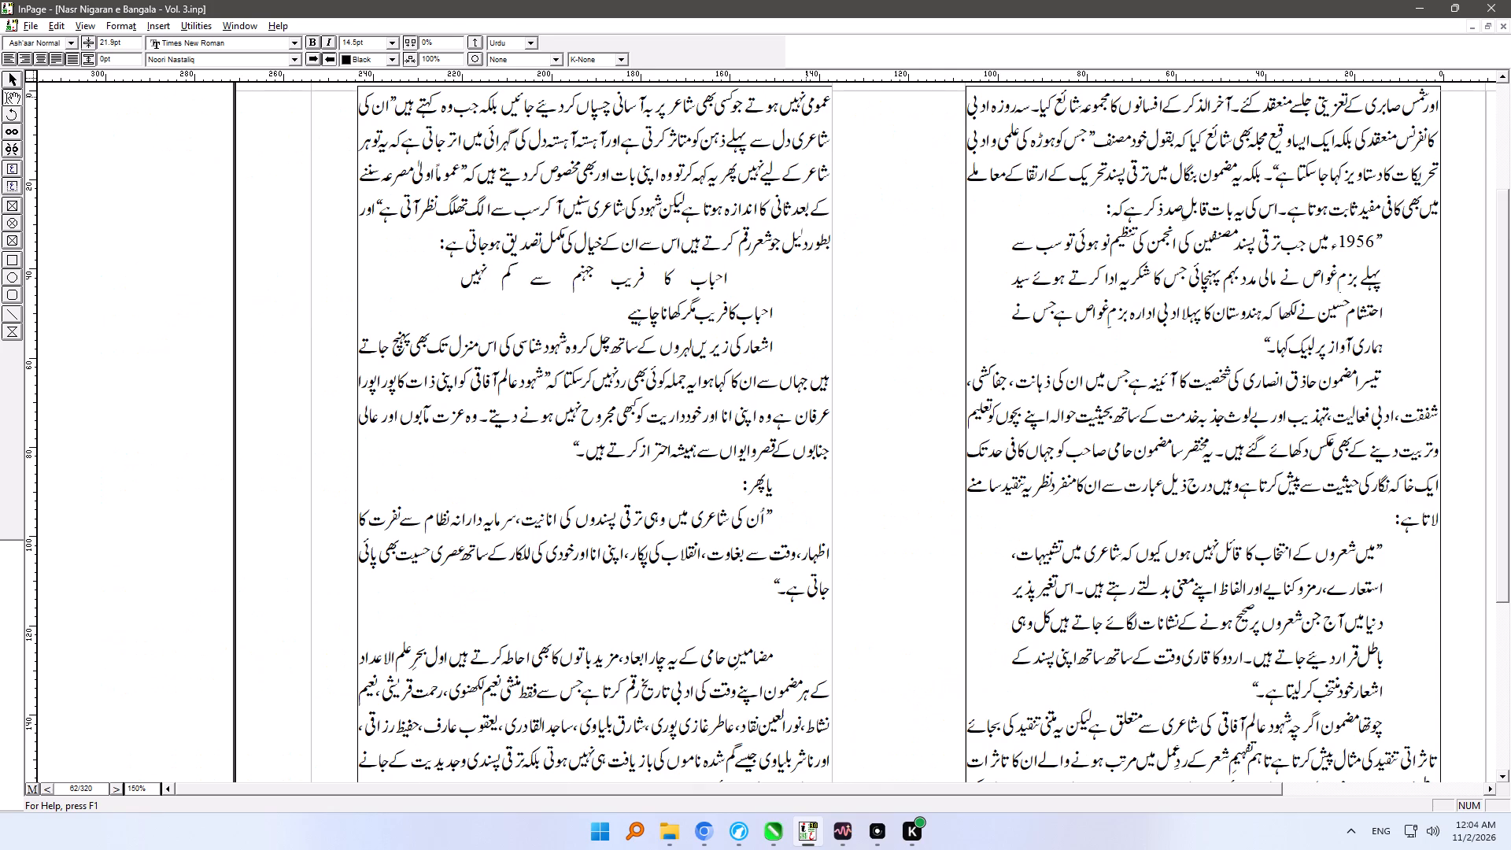
key(Down)
key(ctrl+shift+a)
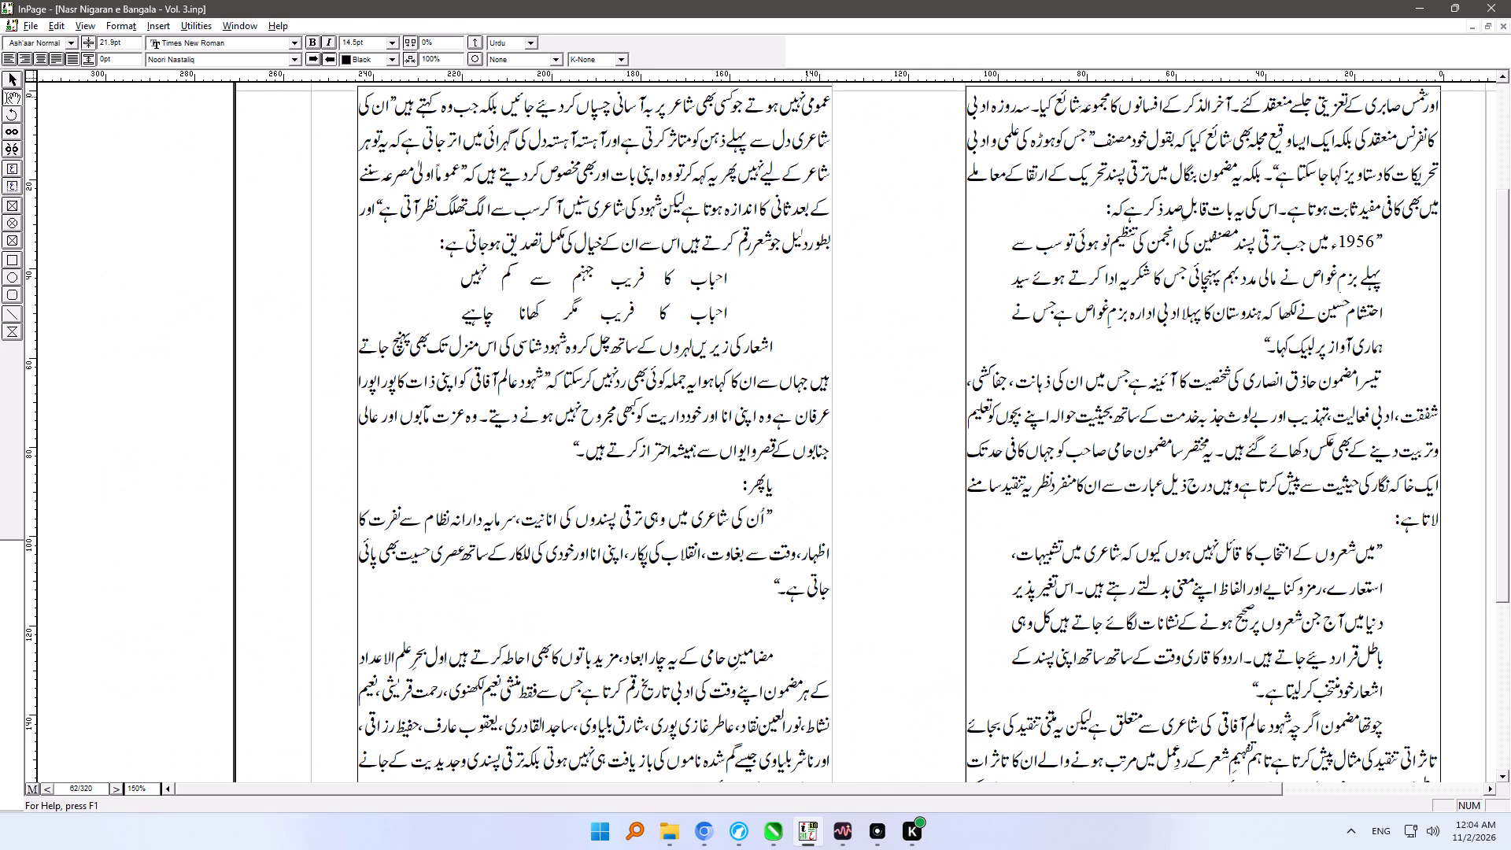
Split the quotation beginning "عموماً اولیٰ مصرعہ" into its own paragraph, with breaks before it and before "اور بطور دلیل".
key(Down)
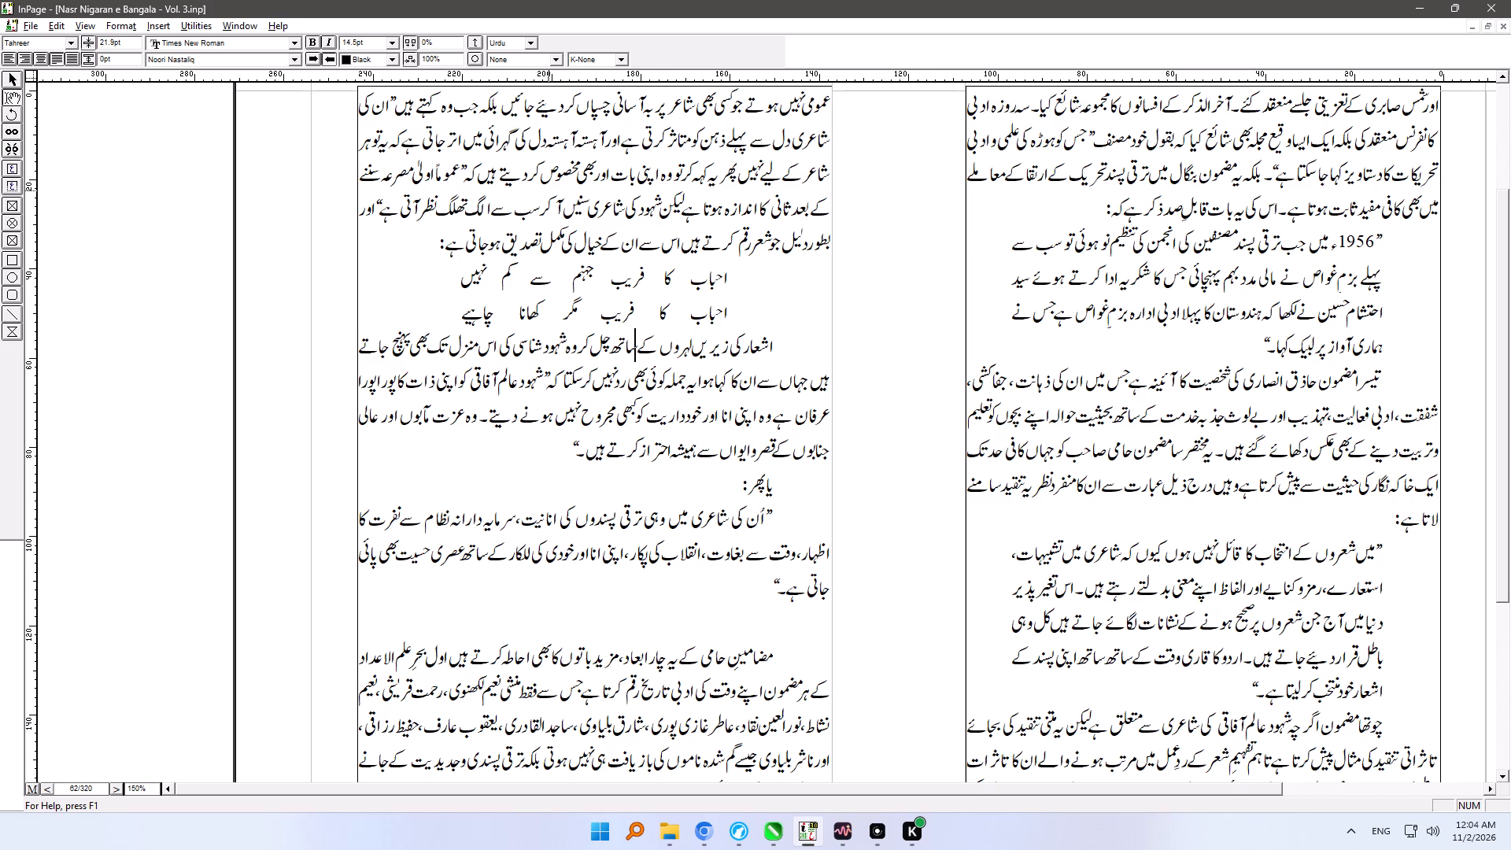
click(467, 172)
key(Return)
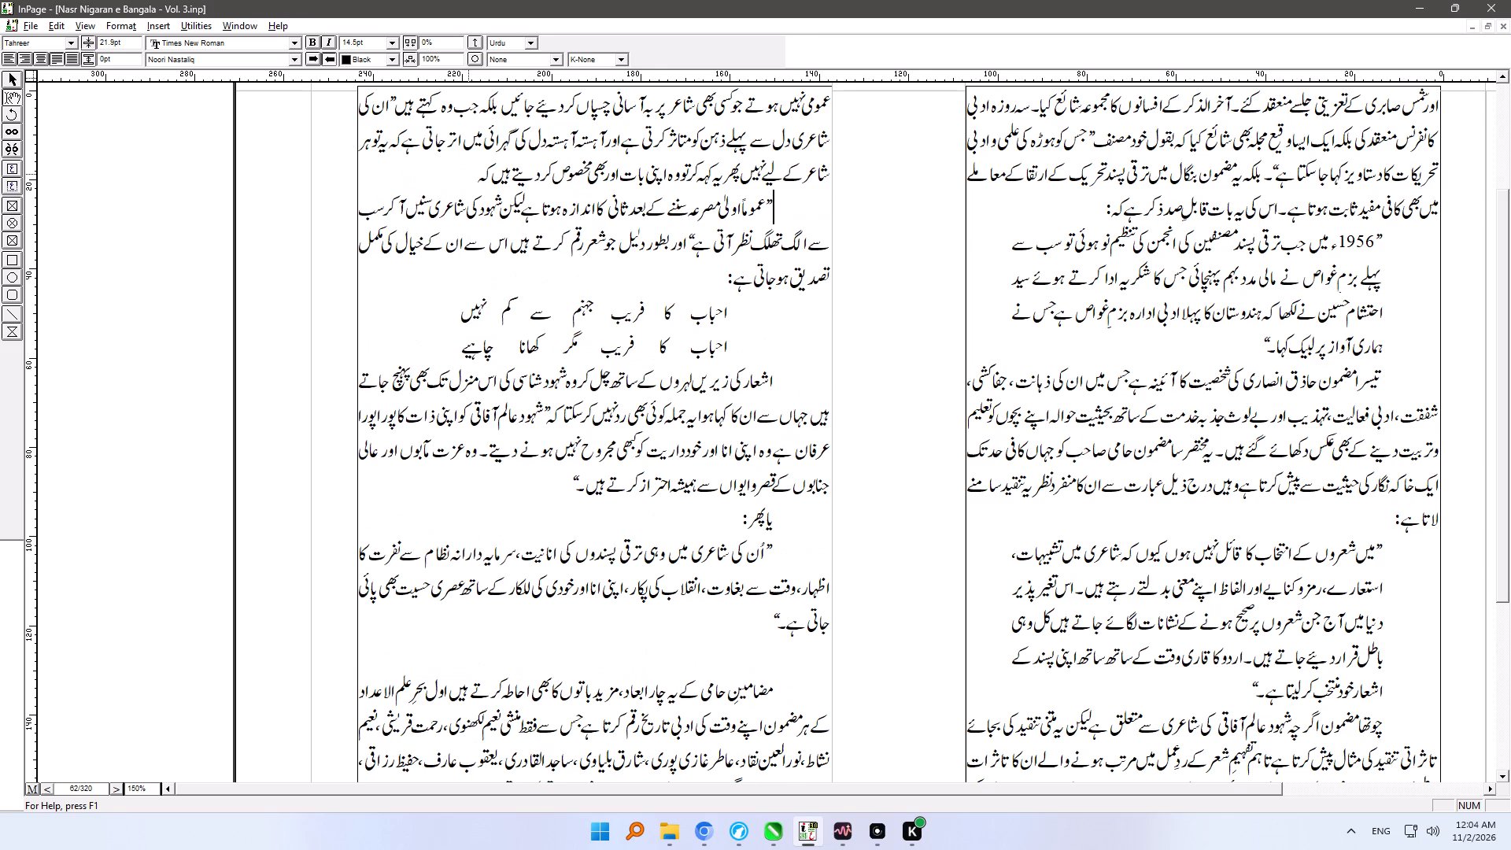
click(685, 242)
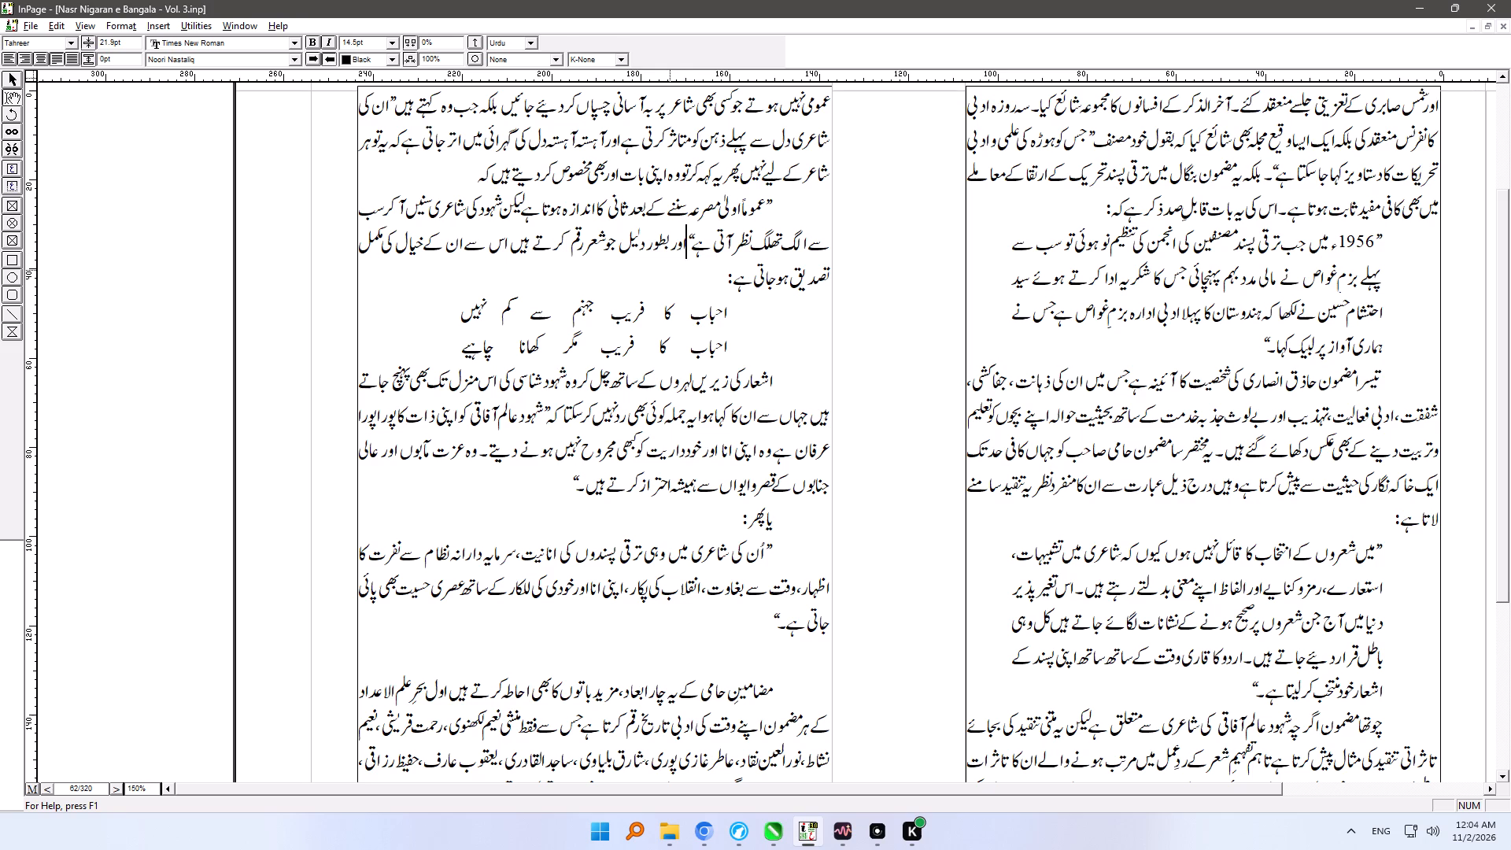
key(Return)
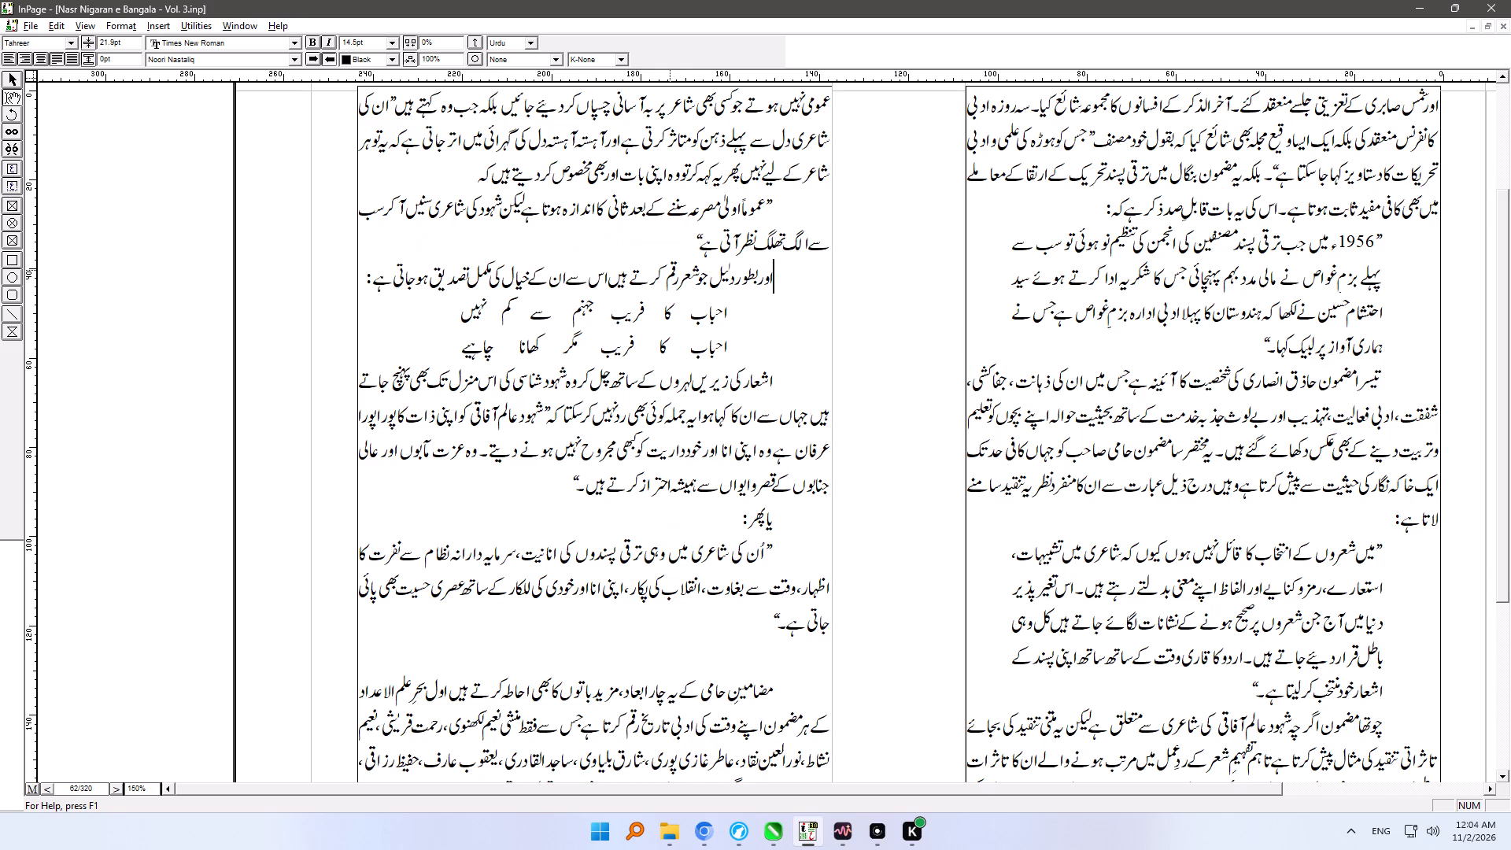
Apply the Iqtabas style to the quotation paragraph beginning "عموماً اولیٰ مصرعہ".
key(Up)
key(ctrl+shift+q)
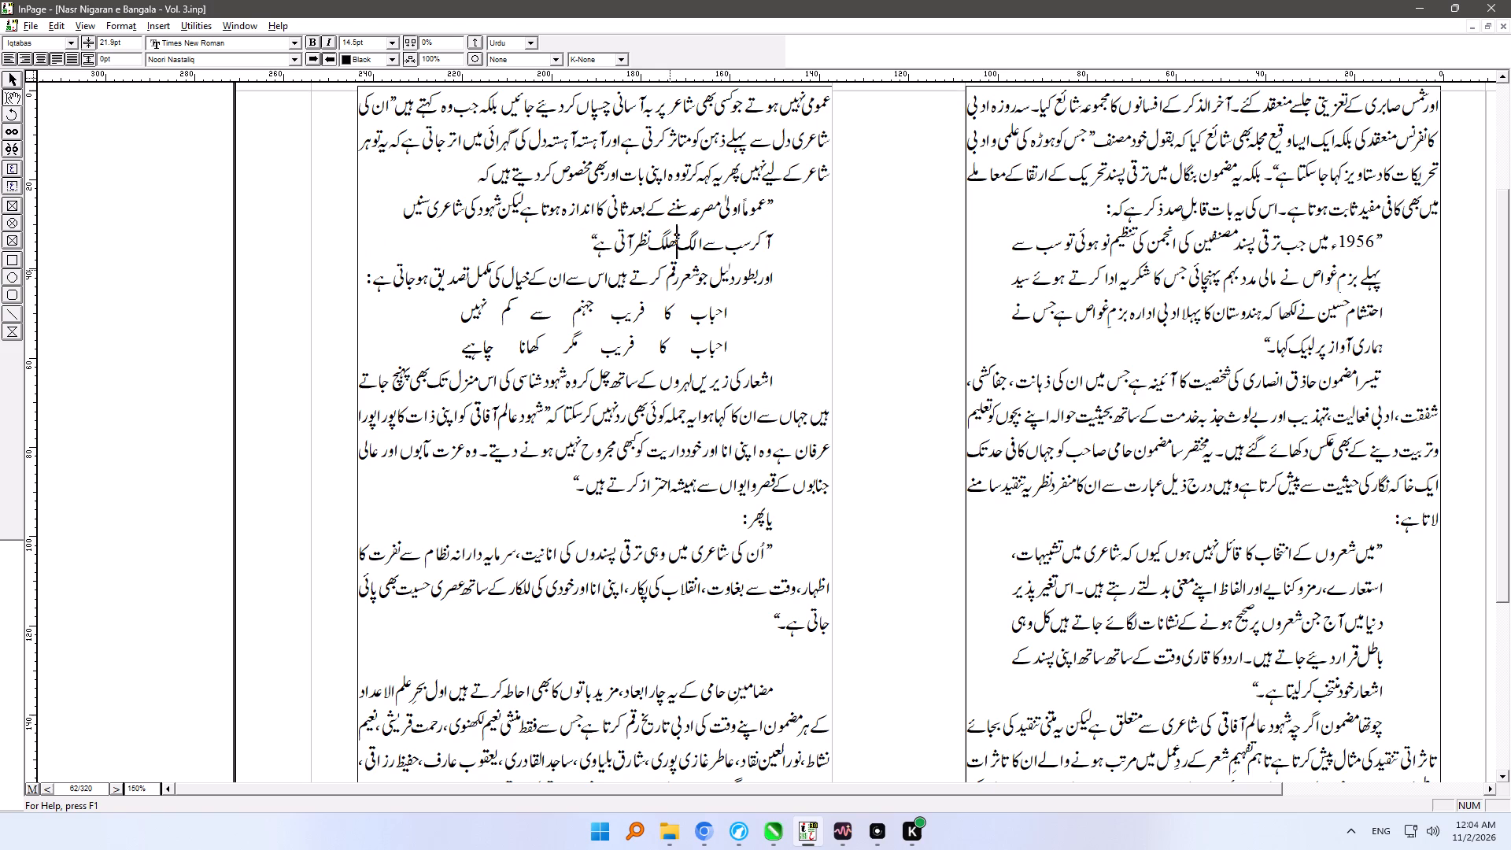
Split the quotation following "رد نہیں کر سکتا کہ" into its own paragraph and apply the Iqtabas style to it.
key(Down)
key(Down)
key(Down)
key(Down)
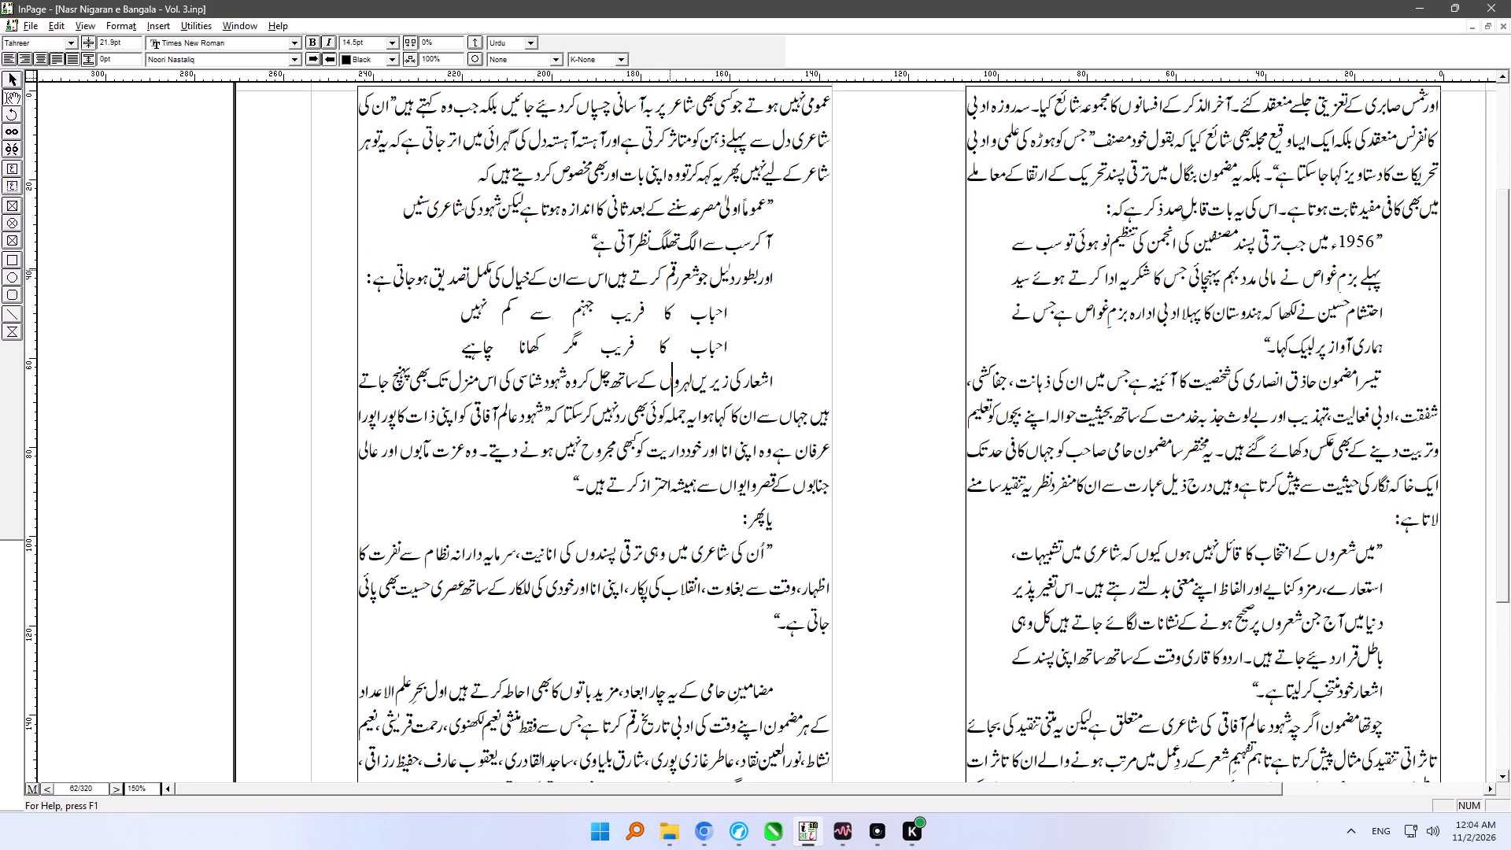
key(Down)
key(Down)
key(Up)
key(Up)
key(Down)
key(Left)
key(Left)
key(Left)
key(Left)
key(Left)
key(Left)
key(Left)
key(Left)
key(Left)
key(Left)
key(Left)
key(Left)
key(Left)
key(Left)
key(Left)
key(Left)
key(Return)
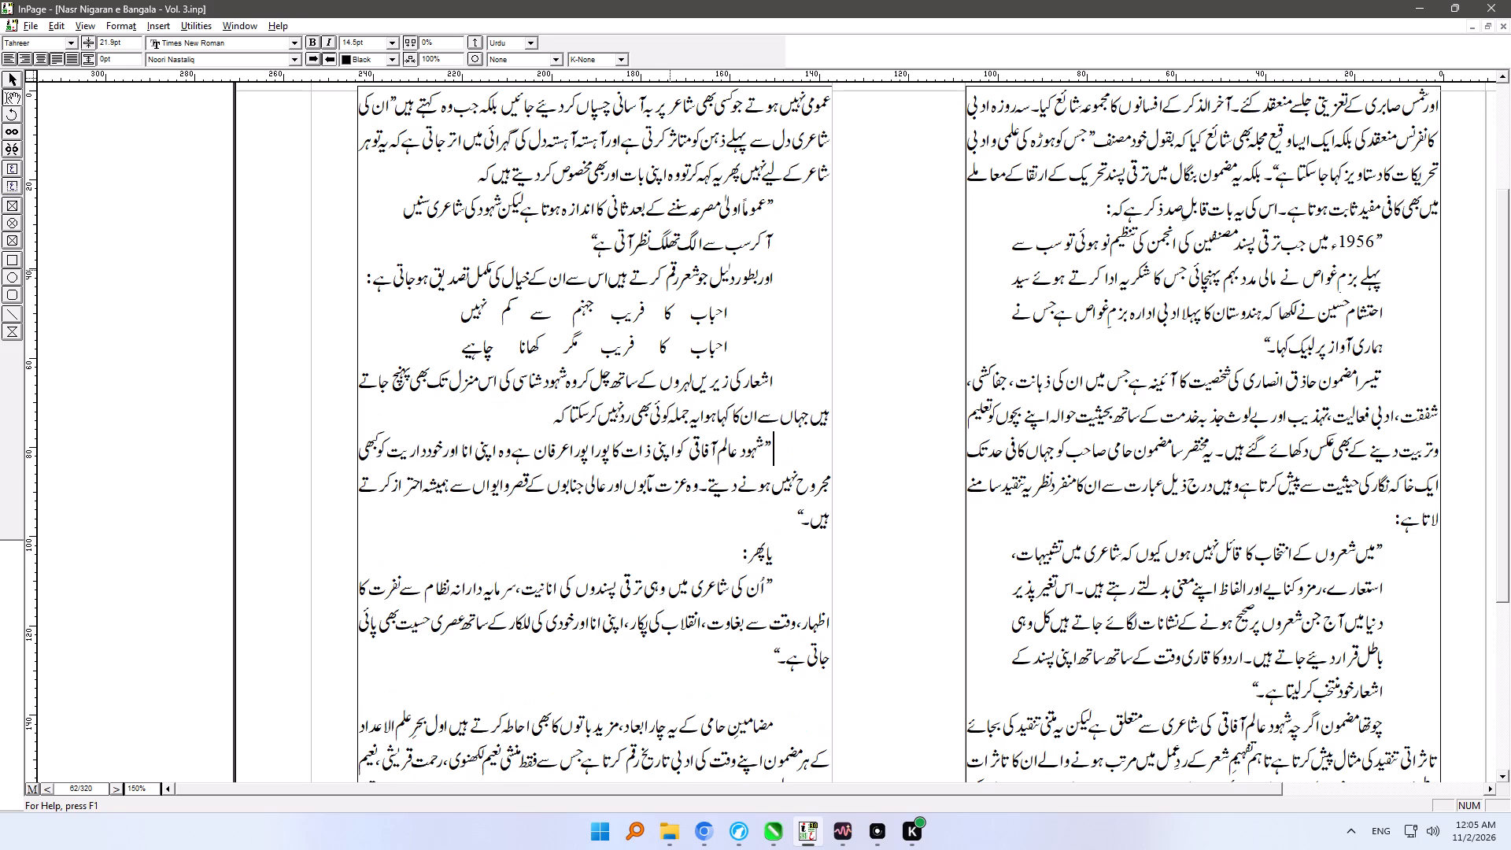
key(ctrl+shift+q)
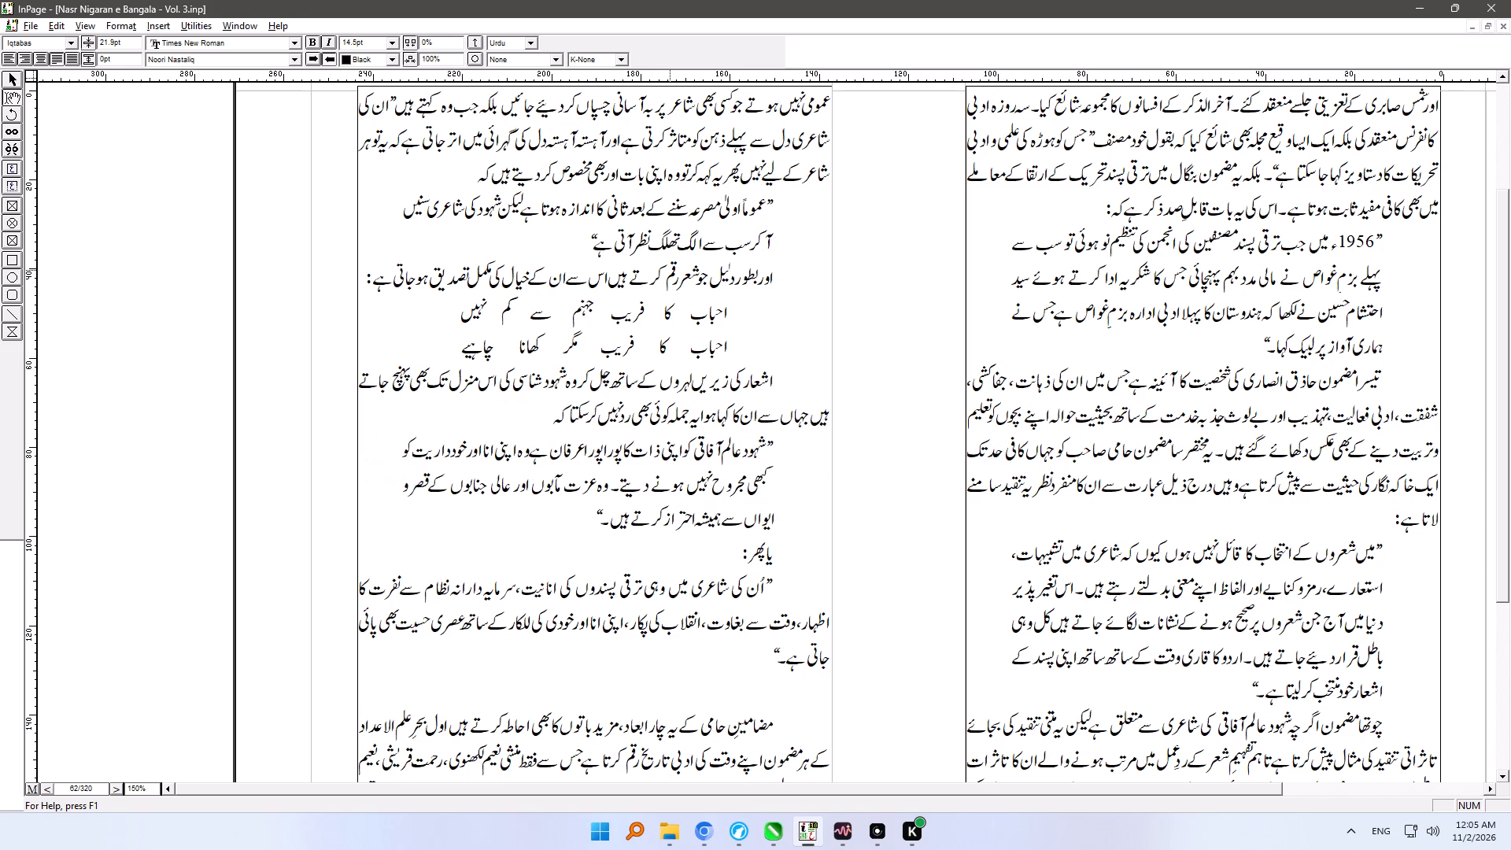
Apply the Iqtabas style to the quotation paragraph beginning "اُن کی شاعری میں وہی ترقی پسندوں".
key(Down)
key(Down)
key(Down)
key(Down)
key(ctrl+shift+q)
Delete the empty paragraph above the one beginning "مضامین حامی کے یہ چار ابعاد".
key(Down)
key(Down)
key(Down)
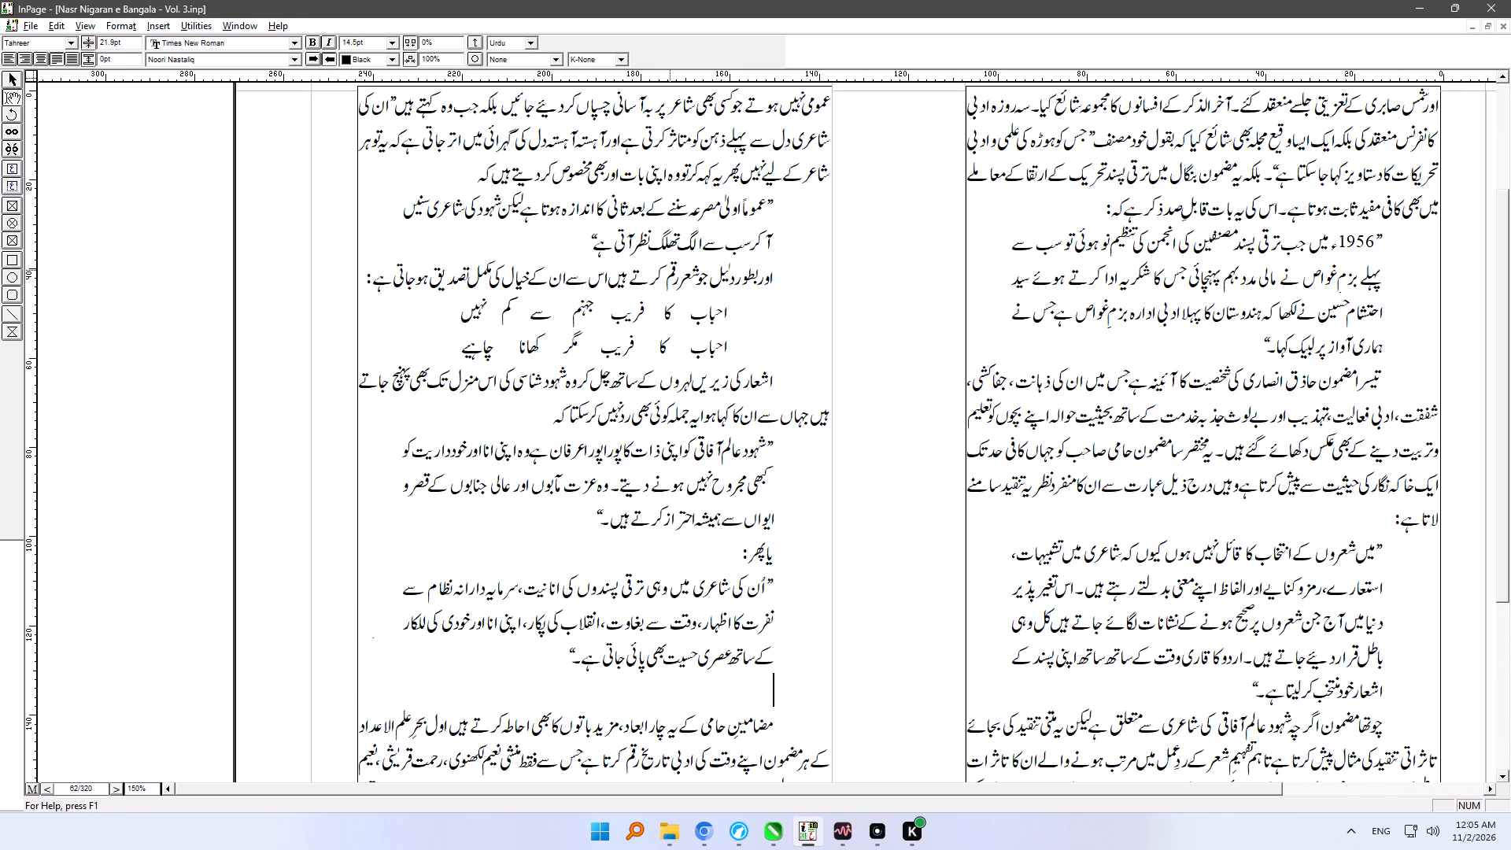
key(Delete)
Split the quotation following "رنگ بھی ضرور دکھایا ہے مثلاً" into its own paragraph and apply the Iqtabas style to it.
key(Down)
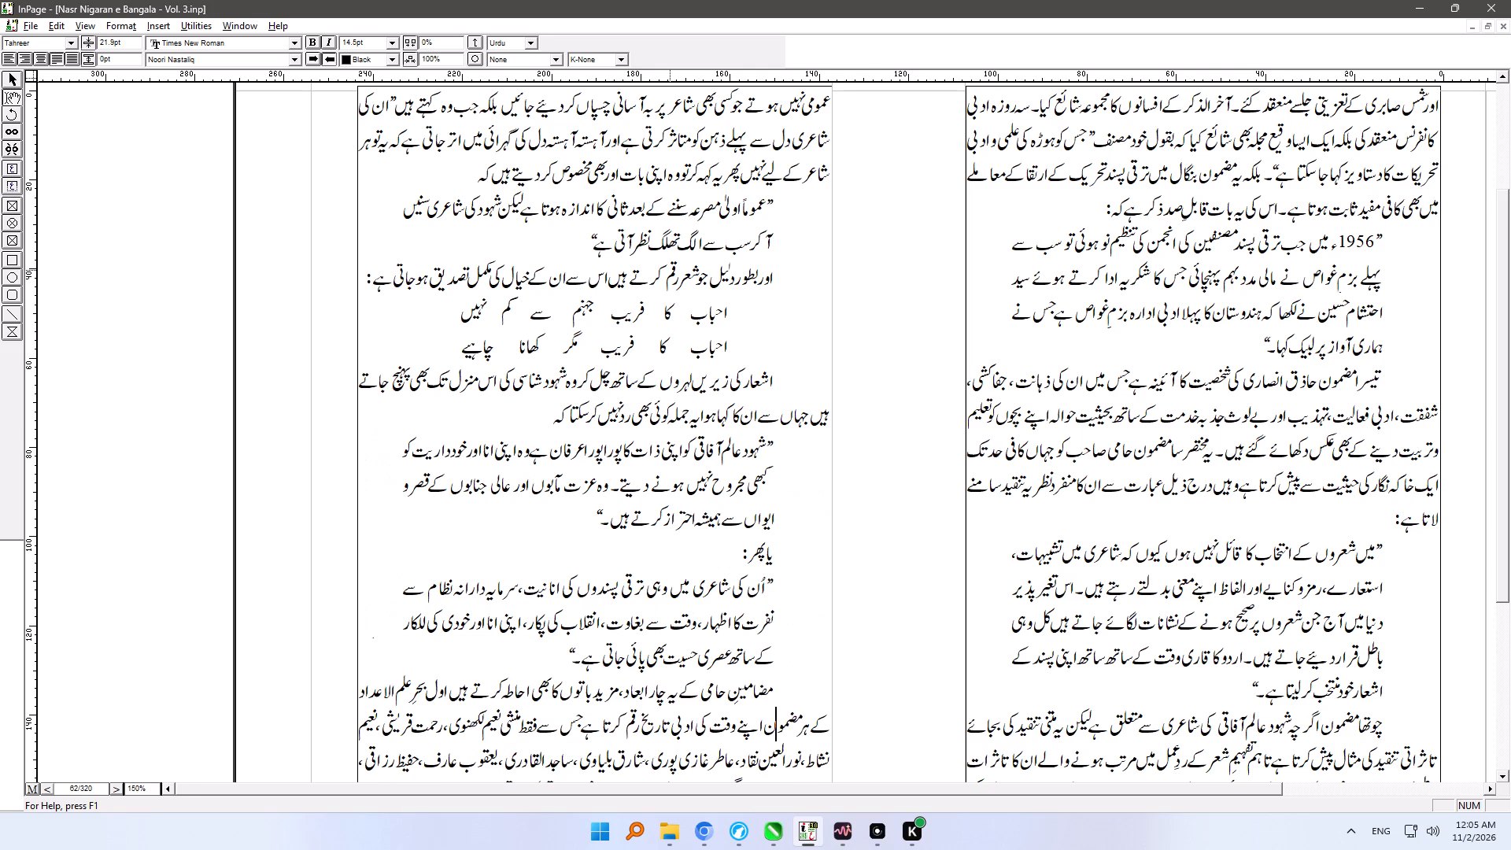
key(Down)
key(Down)
key(Down)
key(Down)
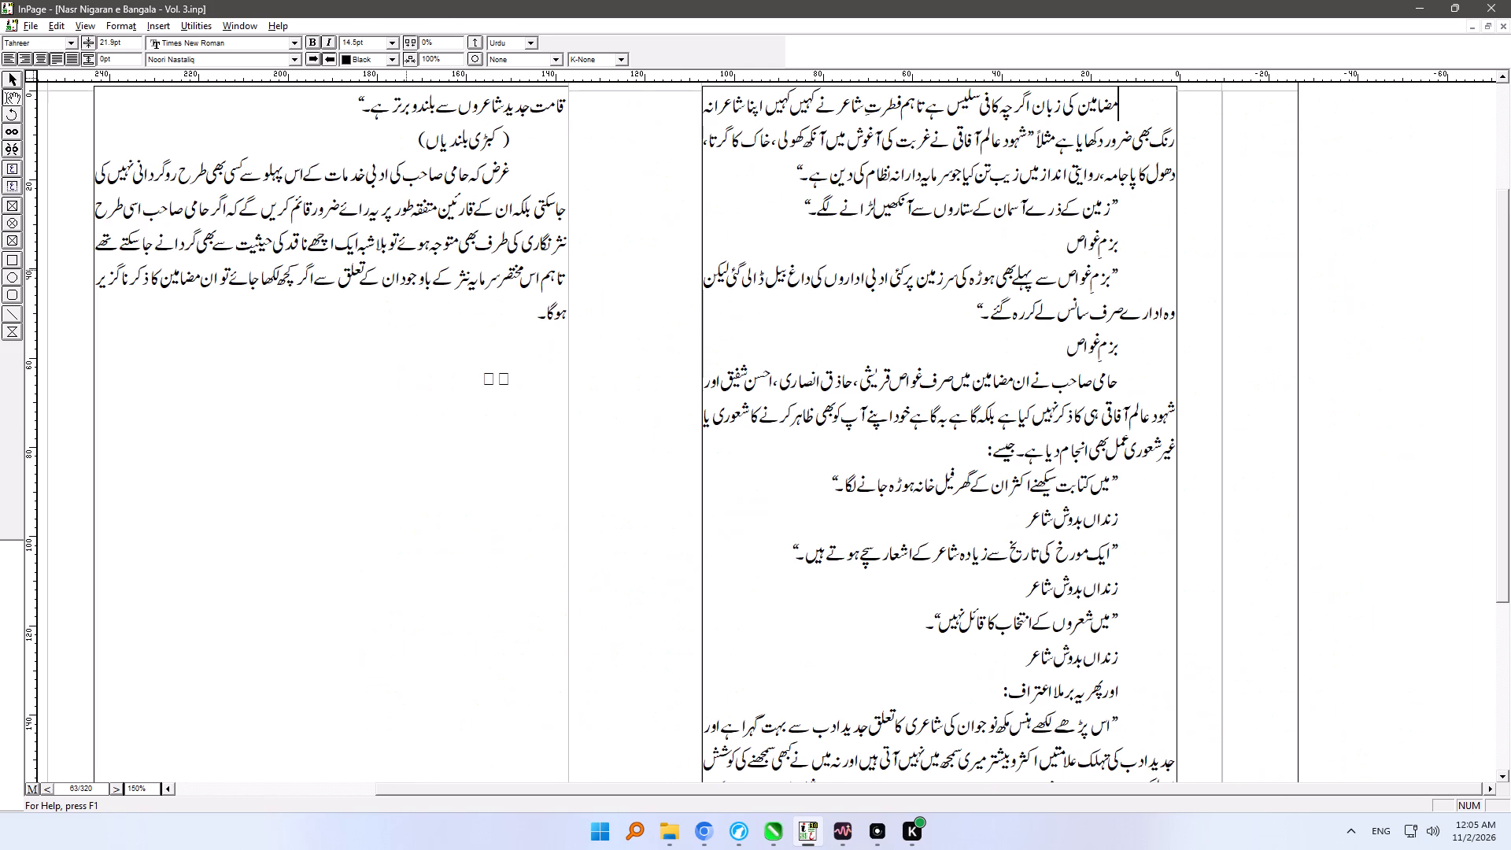
key(Down)
key(Left)
key(Left)
key(Left)
key(Left)
key(Left)
key(Left)
key(Left)
key(Left)
key(Left)
key(Left)
key(Left)
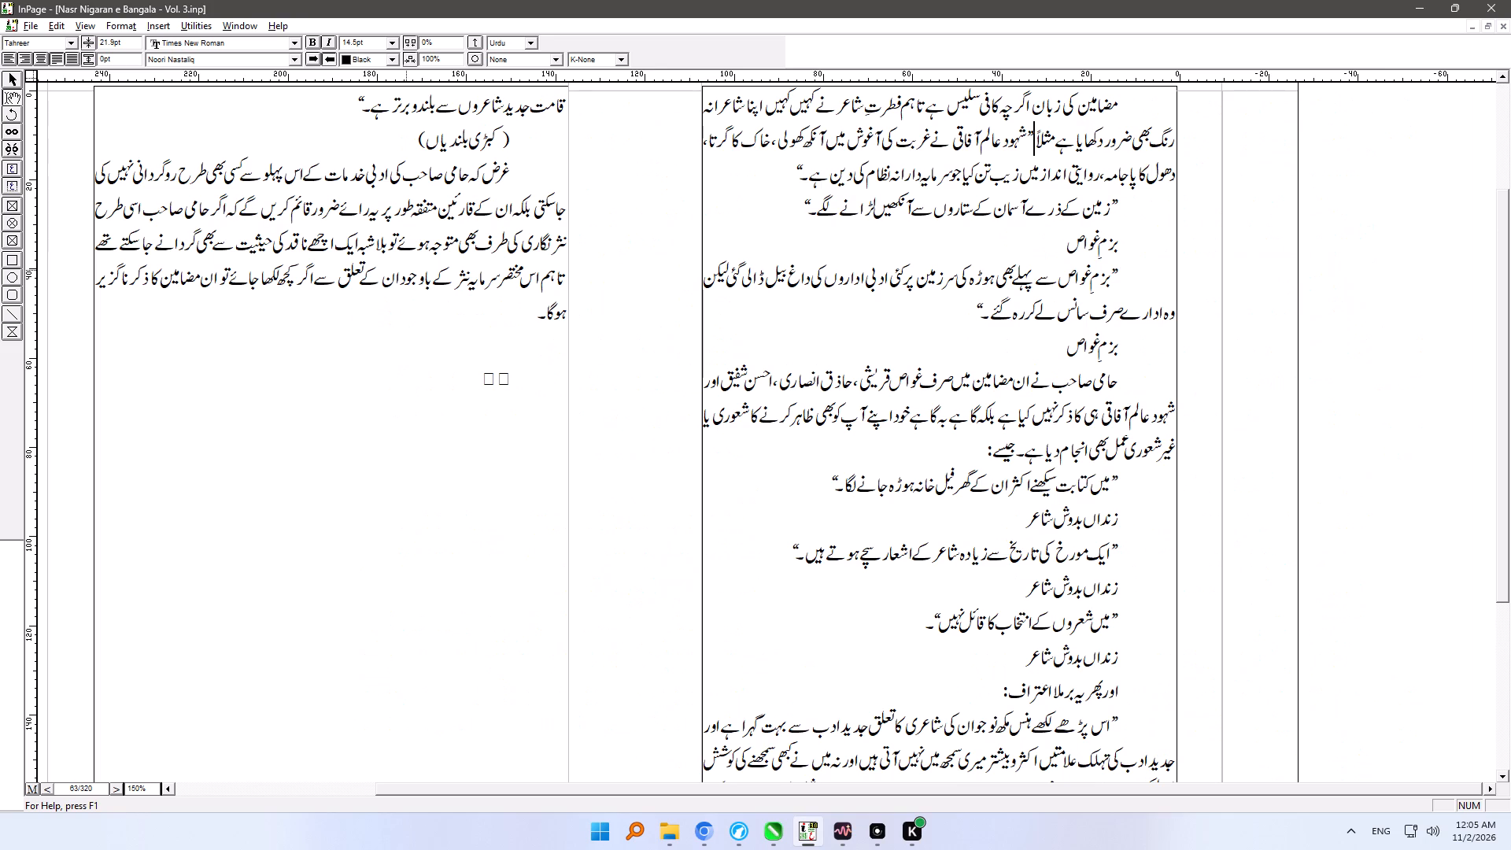
key(Return)
key(ctrl+shift+a)
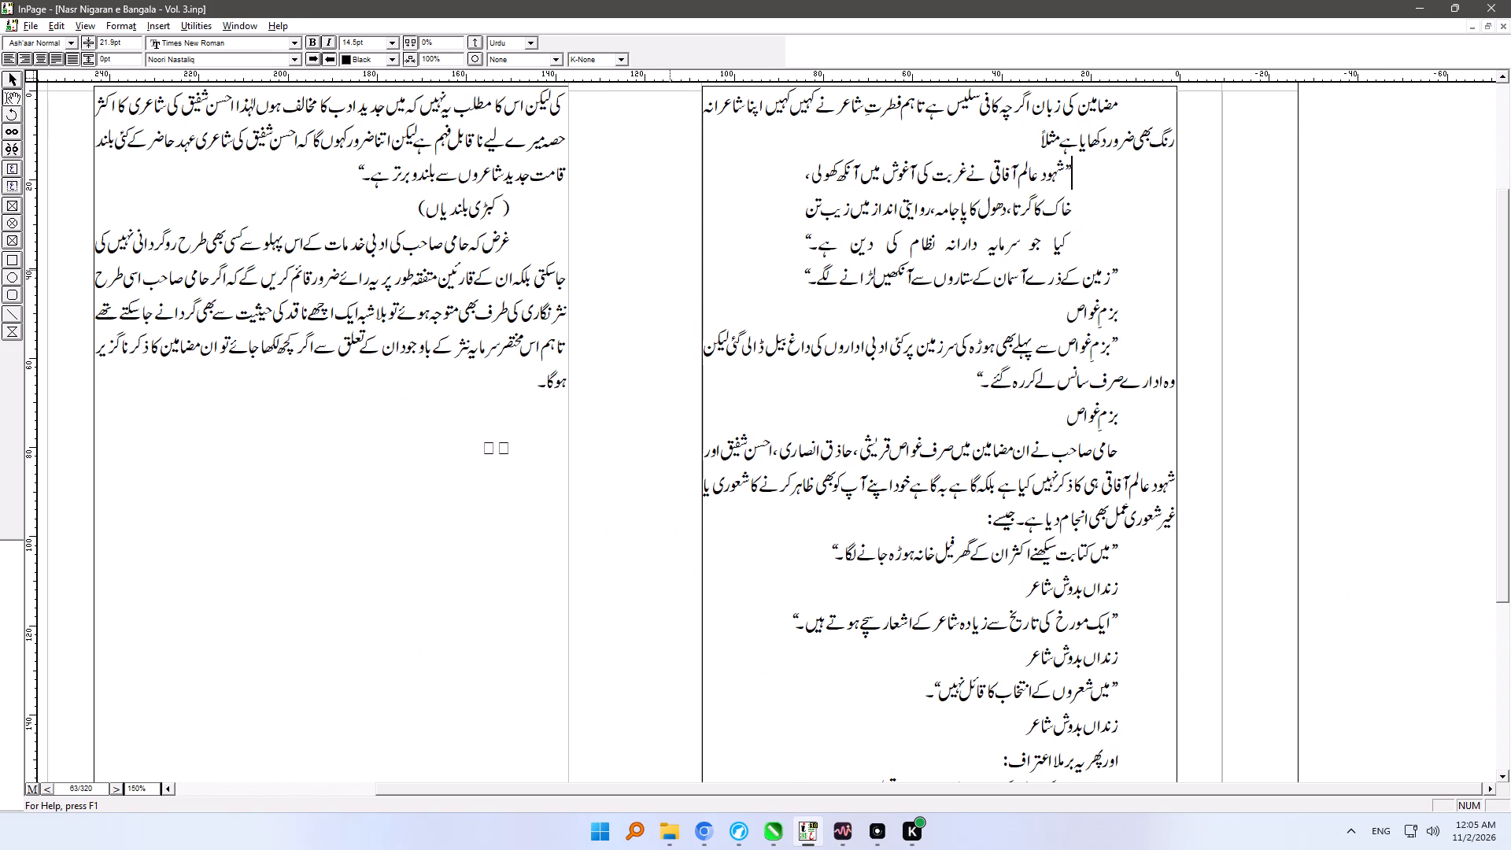
key(ctrl+shift+q)
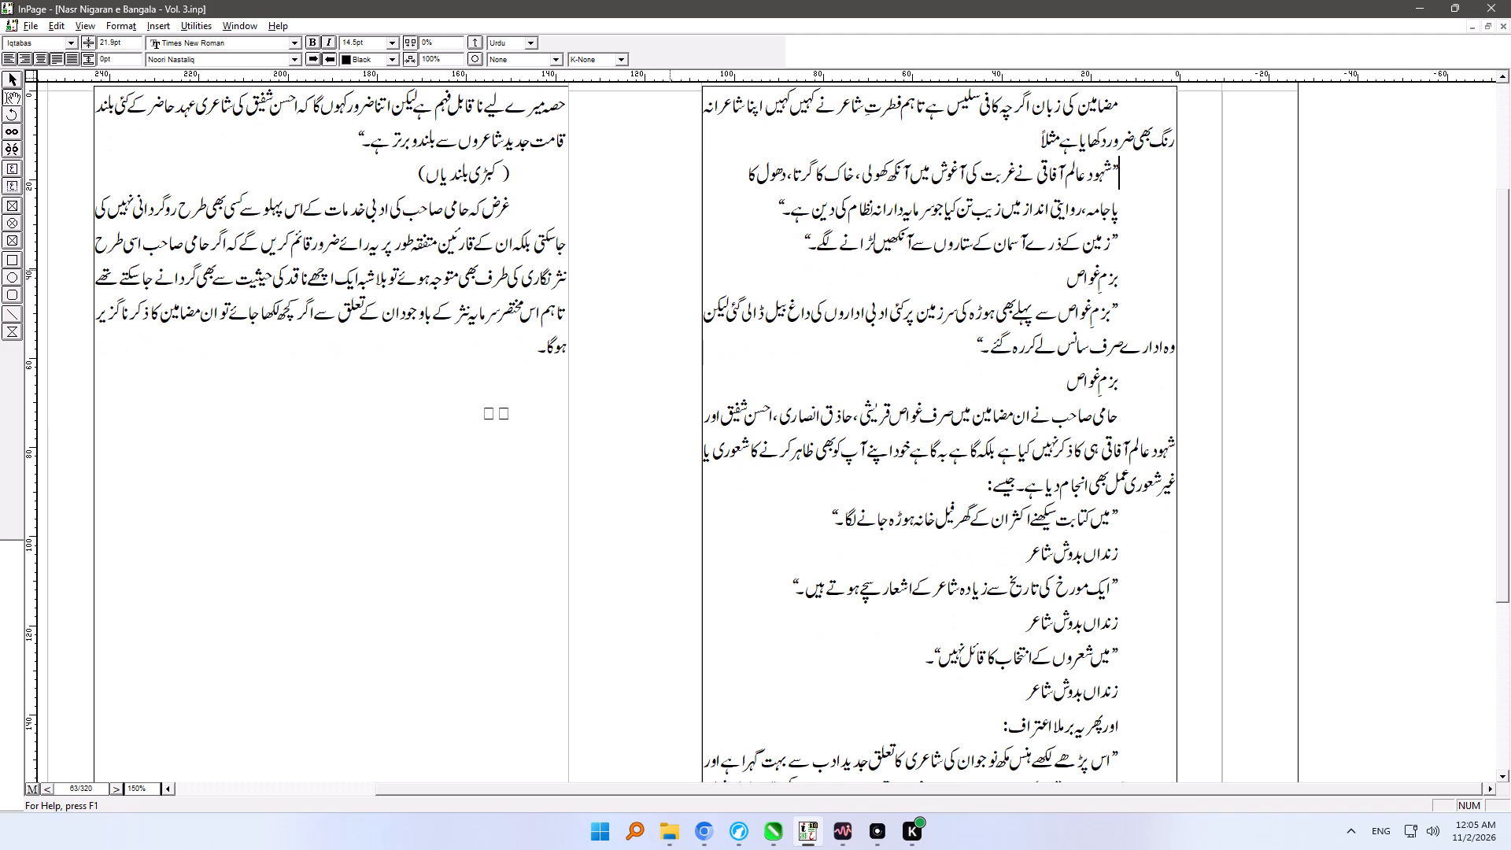
Apply the Iqtabas style to the quotation beginning "زمین کے ذرے" and its source line "بزمِ غواص", tabbing the source to the line's far end.
key(Down)
key(Down)
key(ctrl+shift+q)
key(Down)
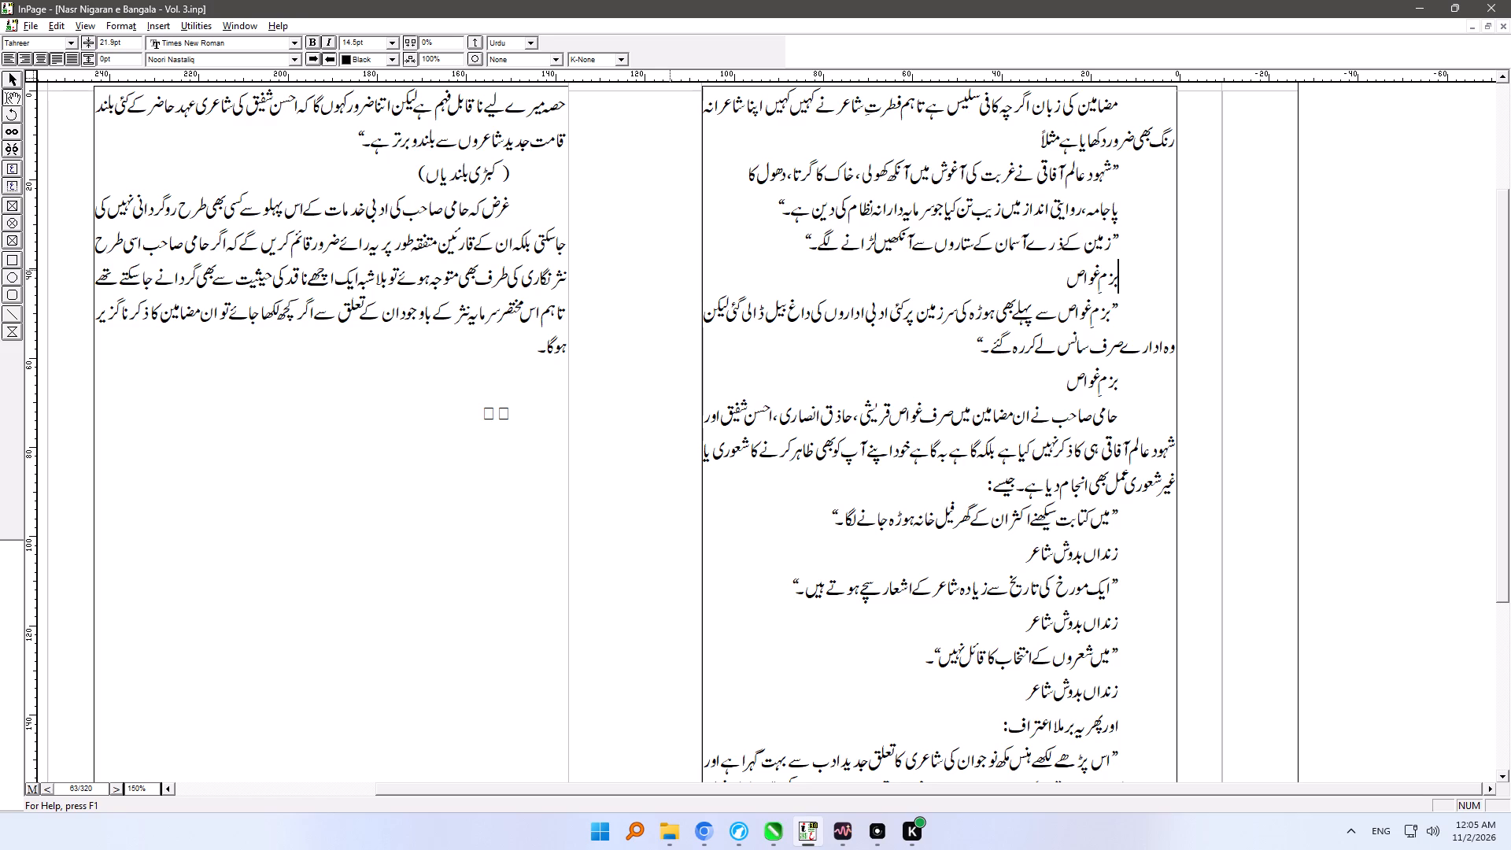
key(ctrl+shift+q)
key(Tab)
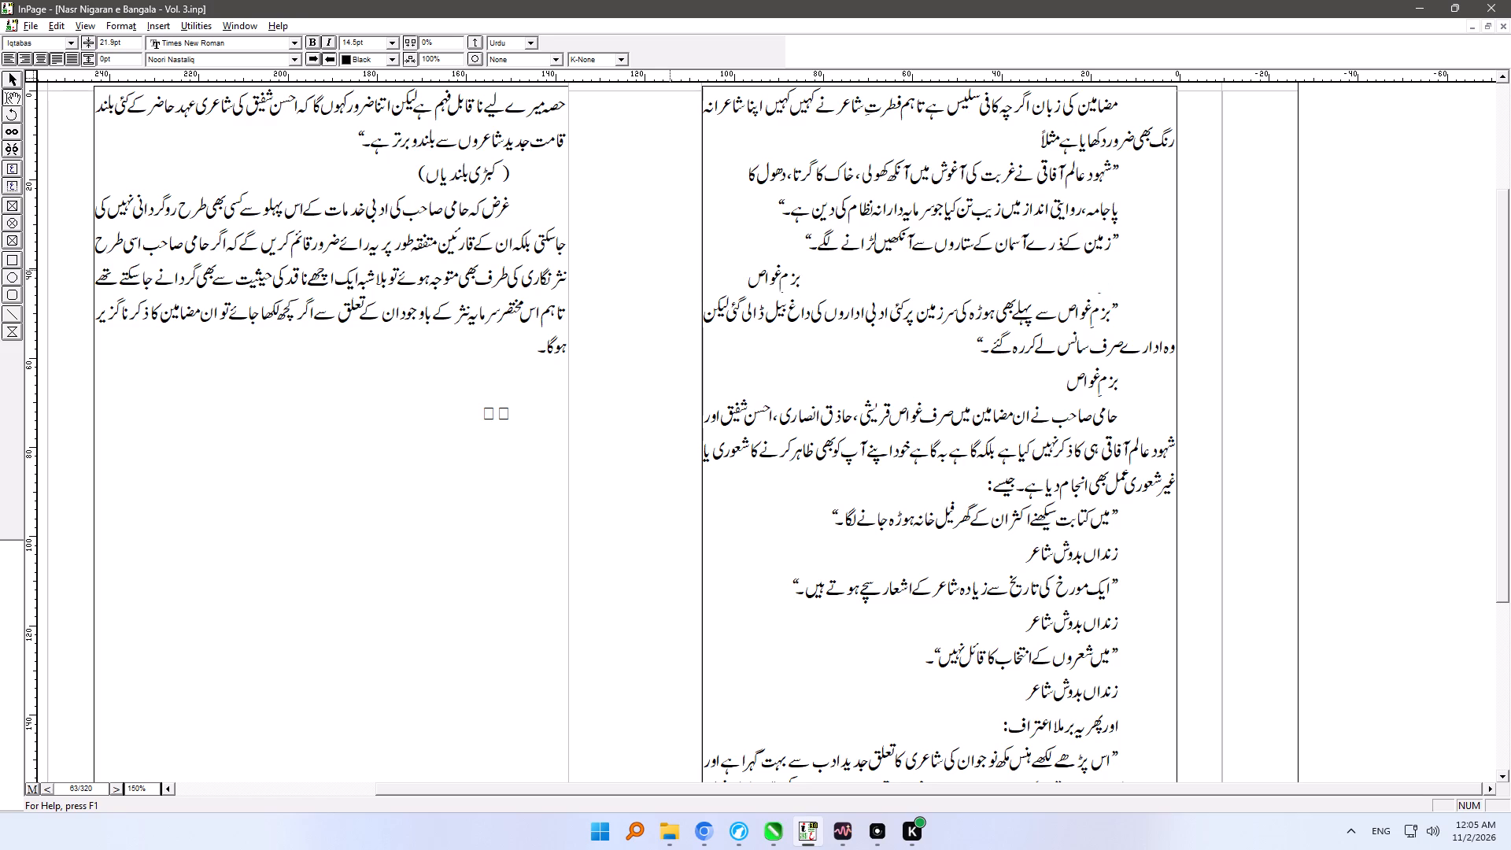
Apply the Iqtabas style to the quotation beginning "بزمِ غواص سے پہلے بھی" and to its source line "بزمِ غواص".
key(Down)
key(ctrl+shift+q)
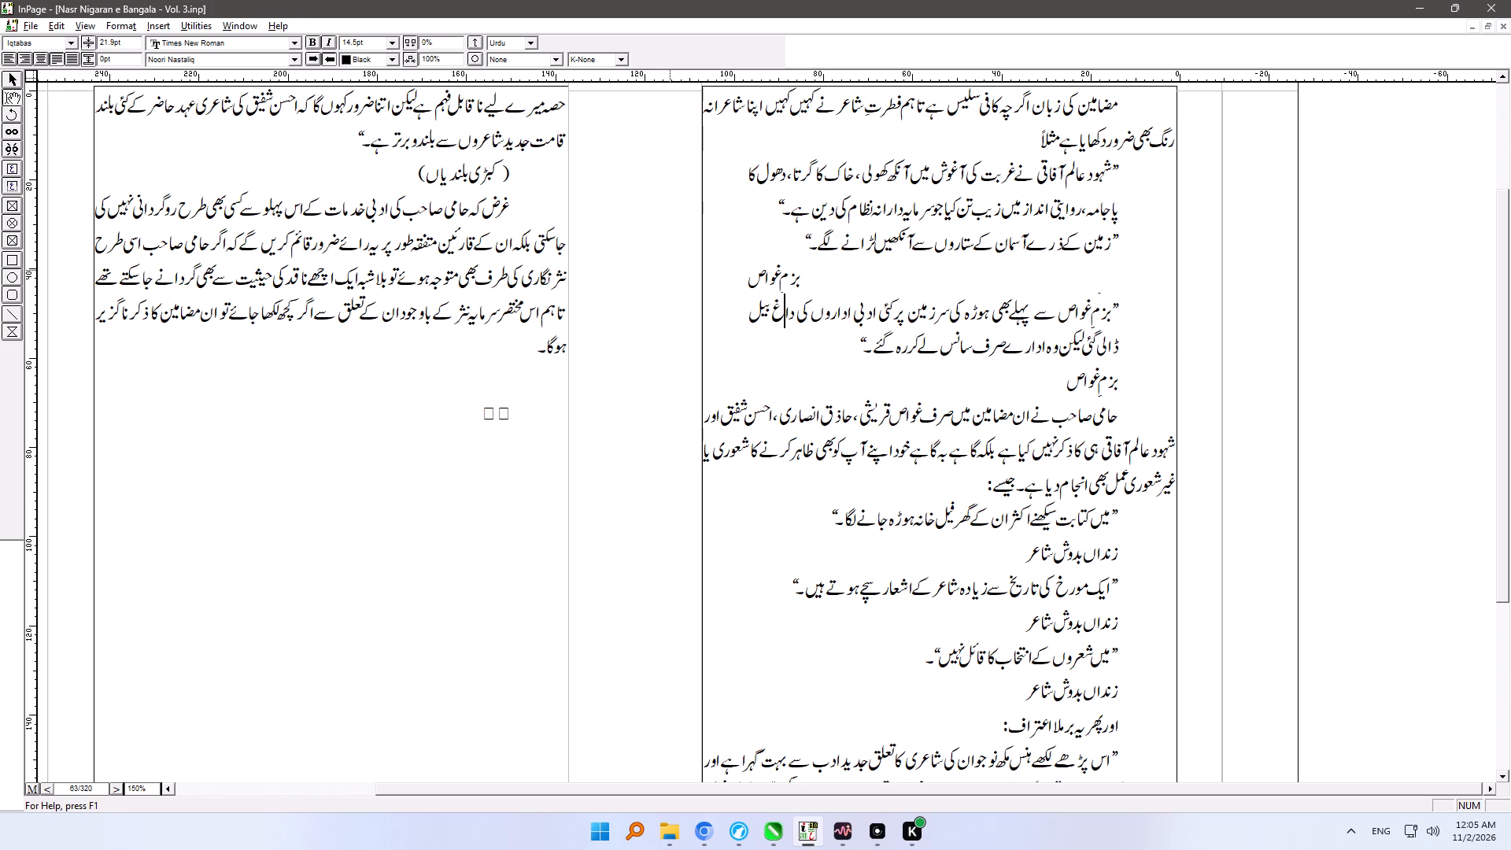
key(Down)
key(Down)
key(ctrl+shift+q)
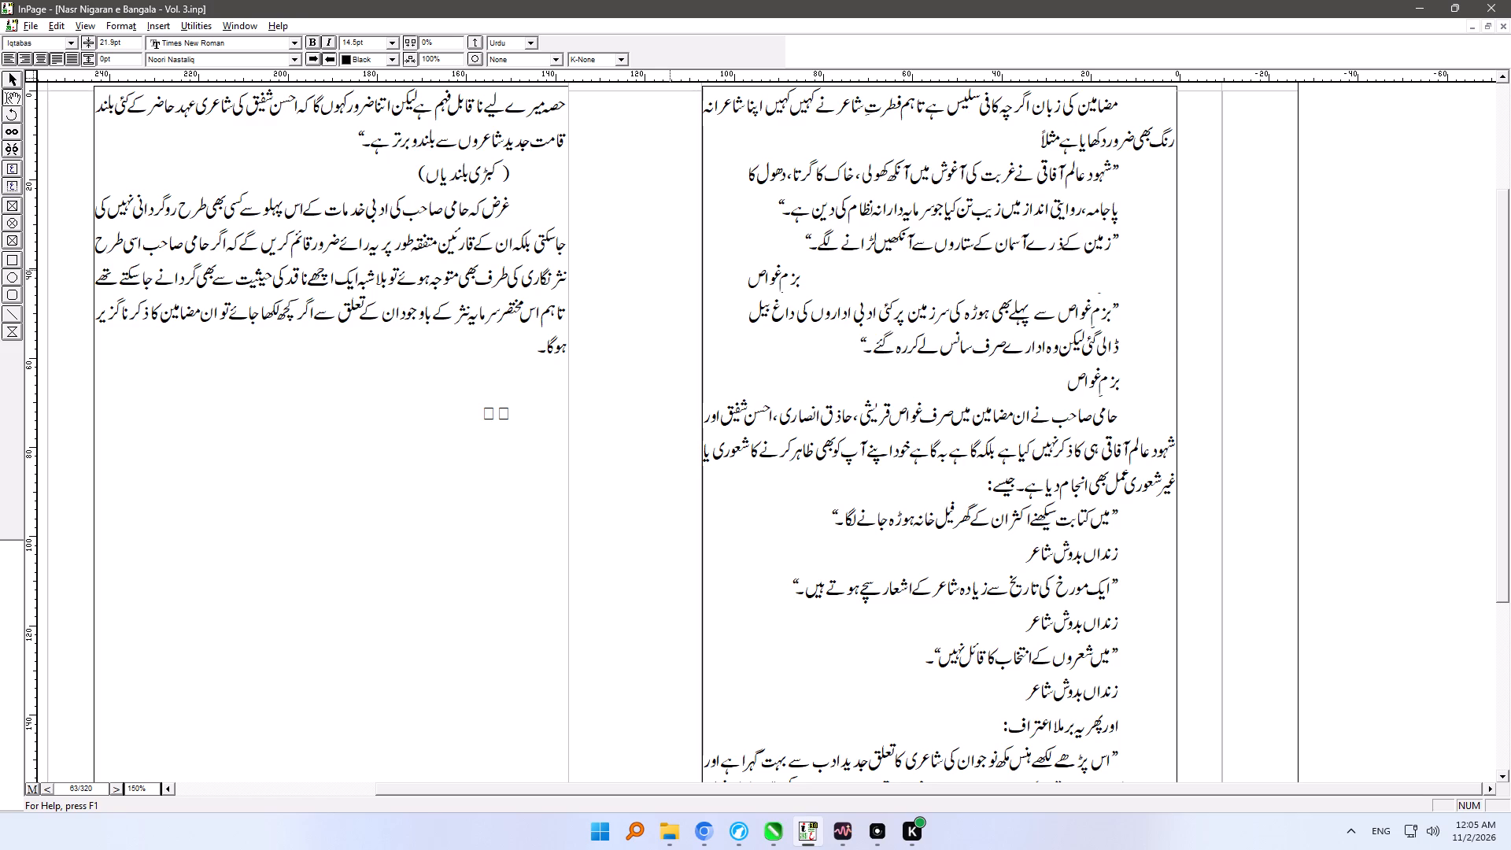
Join the source "بزمِ غواص" onto the last line of the quotation above it, tabbed to the line's far end.
key(Right)
key(Right)
key(Right)
key(Right)
key(Right)
key(Right)
key(BackSpace)
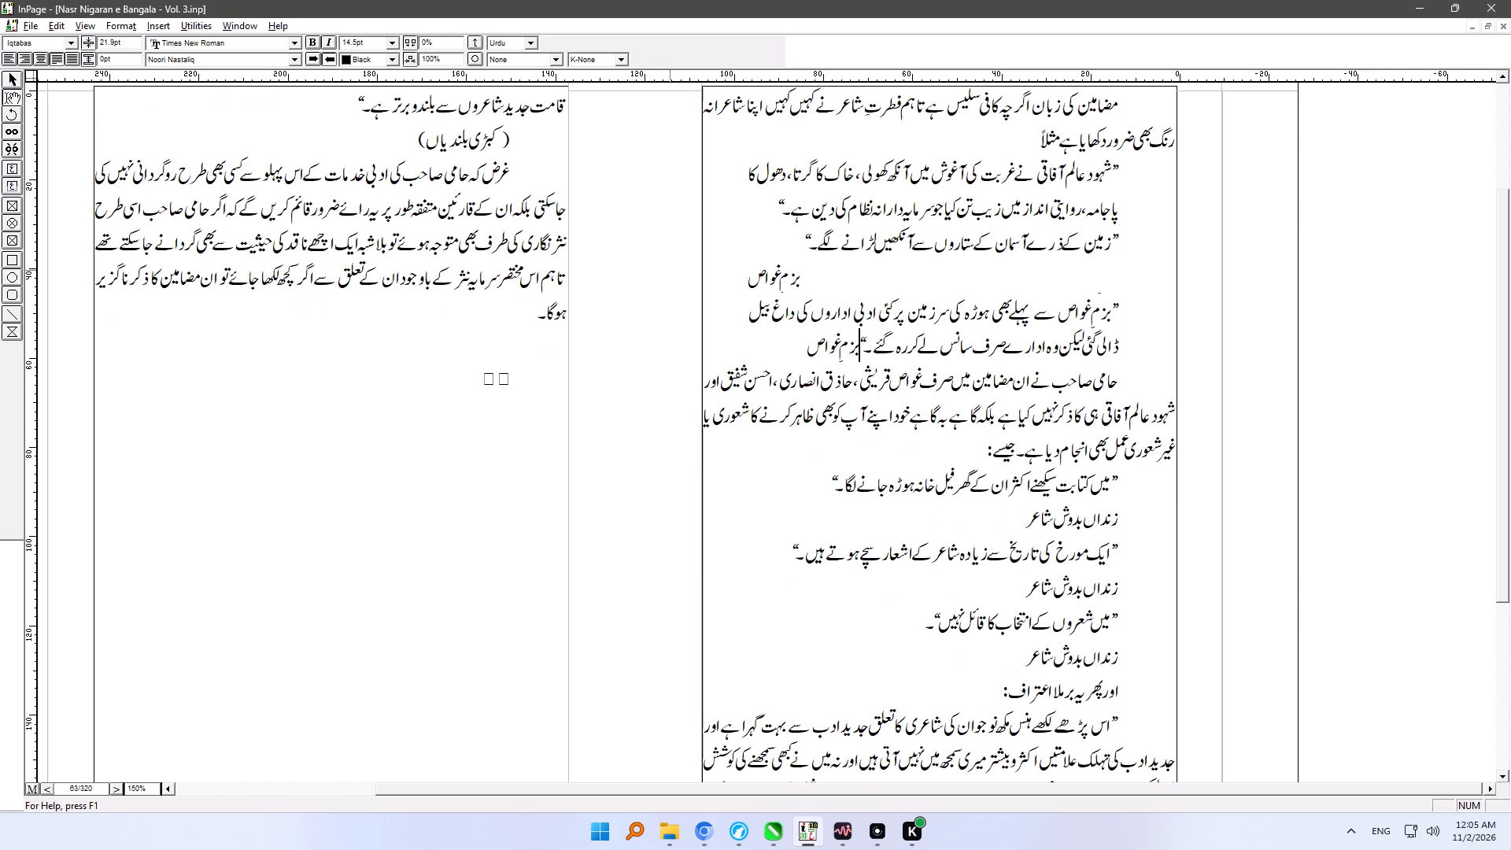
key(Tab)
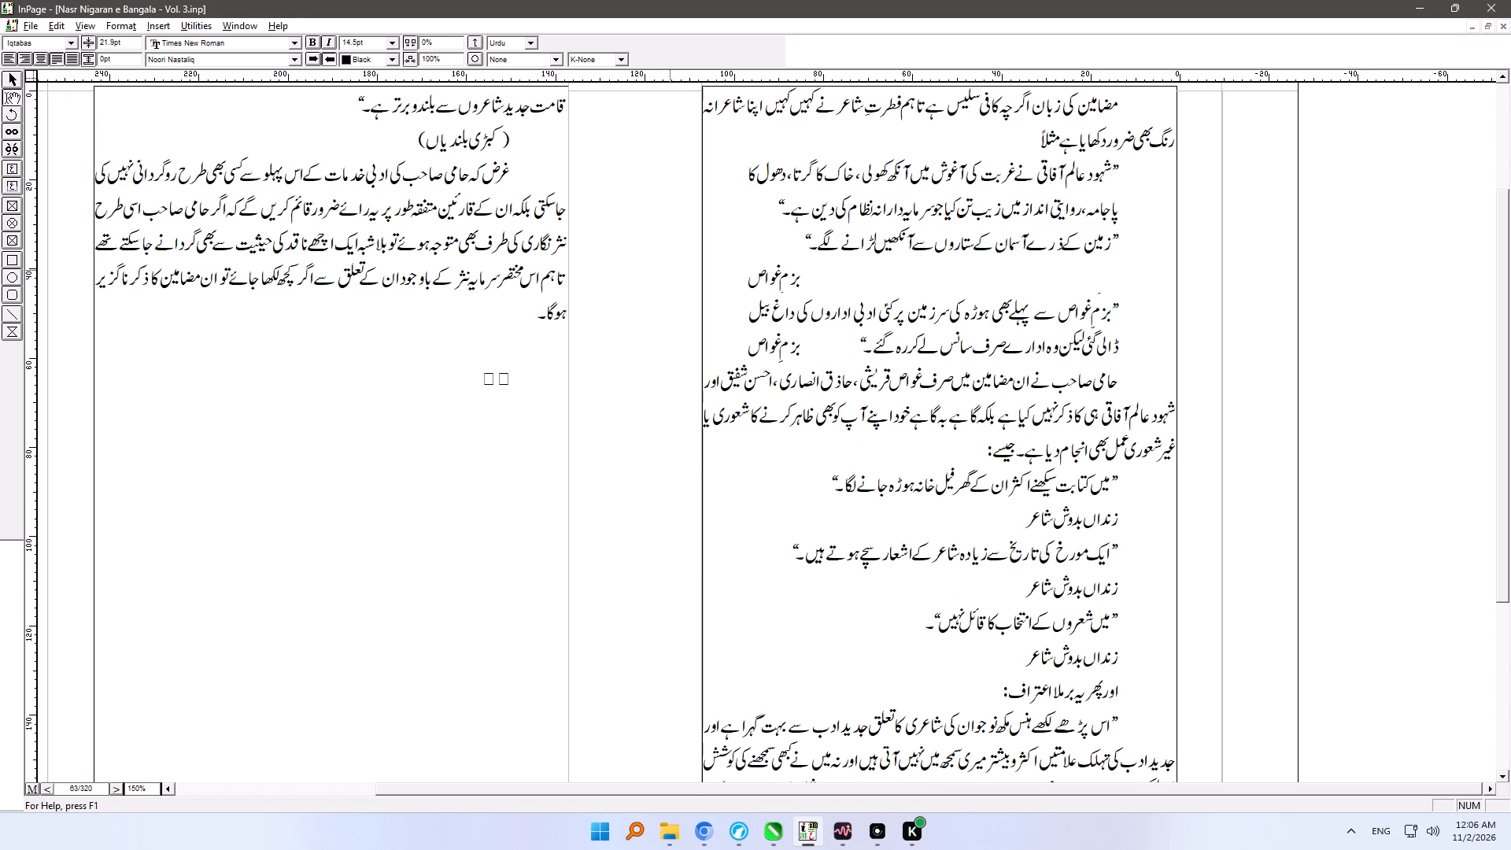
Apply the Iqtabas style to the quotation beginning "میں کتابت سیکھنے" and its source "زنداں بدوش شاعر", tabbing the source to the line's far end.
key(Down)
key(Down)
key(Down)
key(Down)
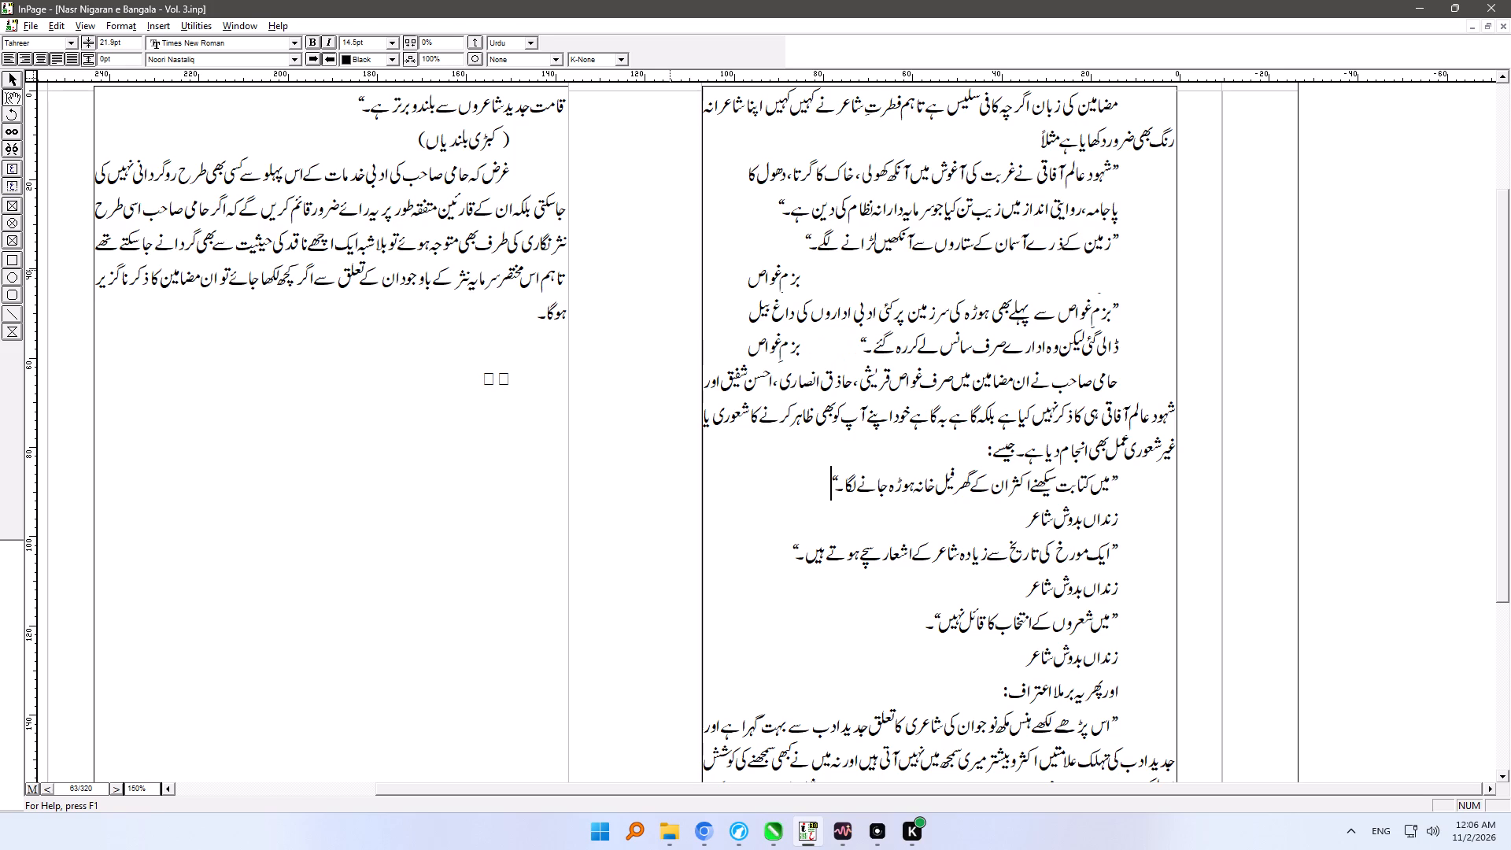
key(ctrl+shift+q)
key(Down)
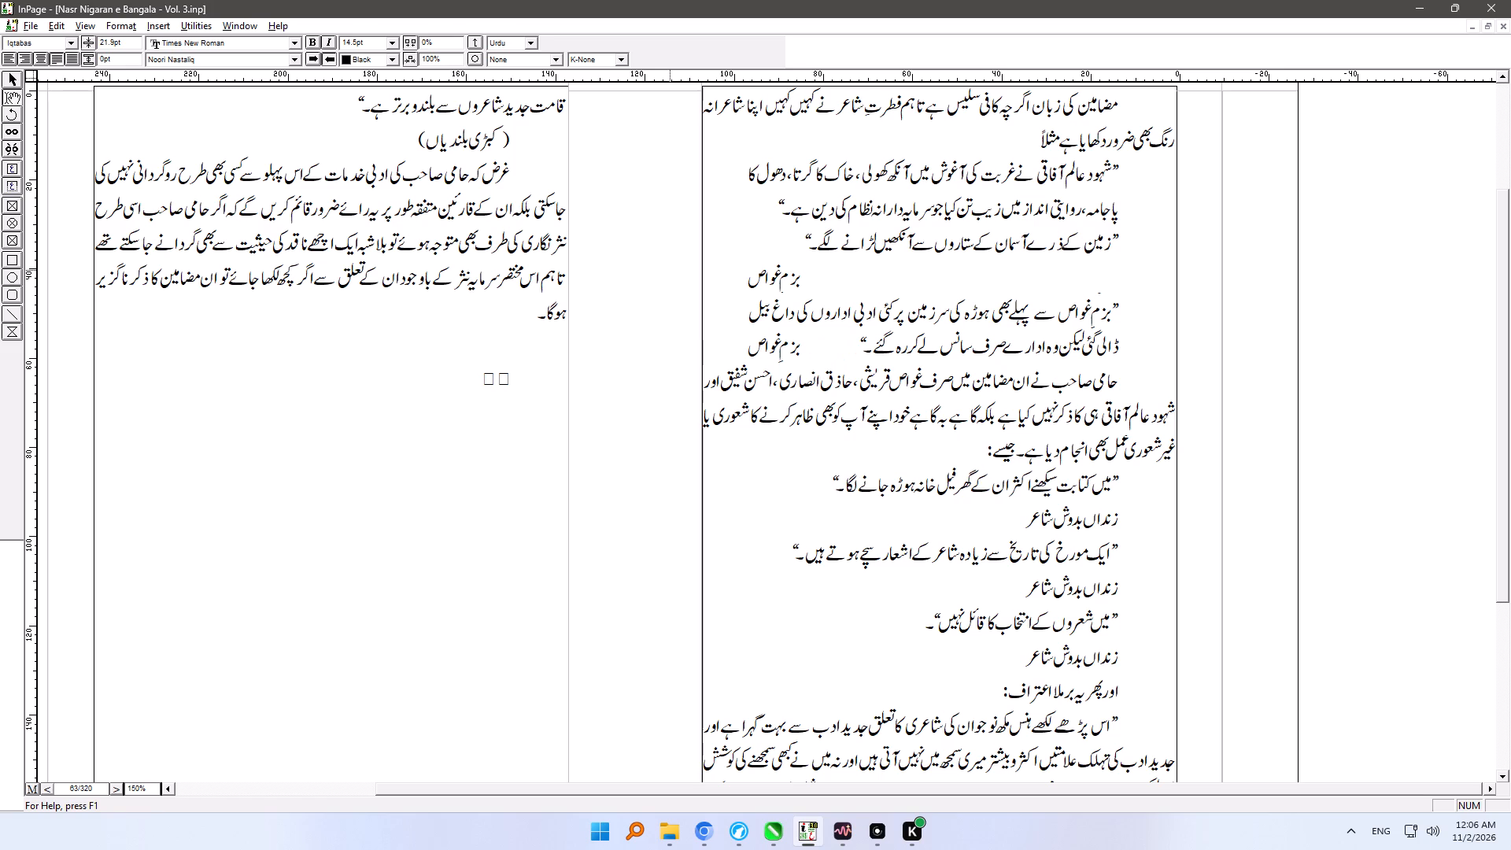
key(ctrl+shift+q)
key(Home)
key(Tab)
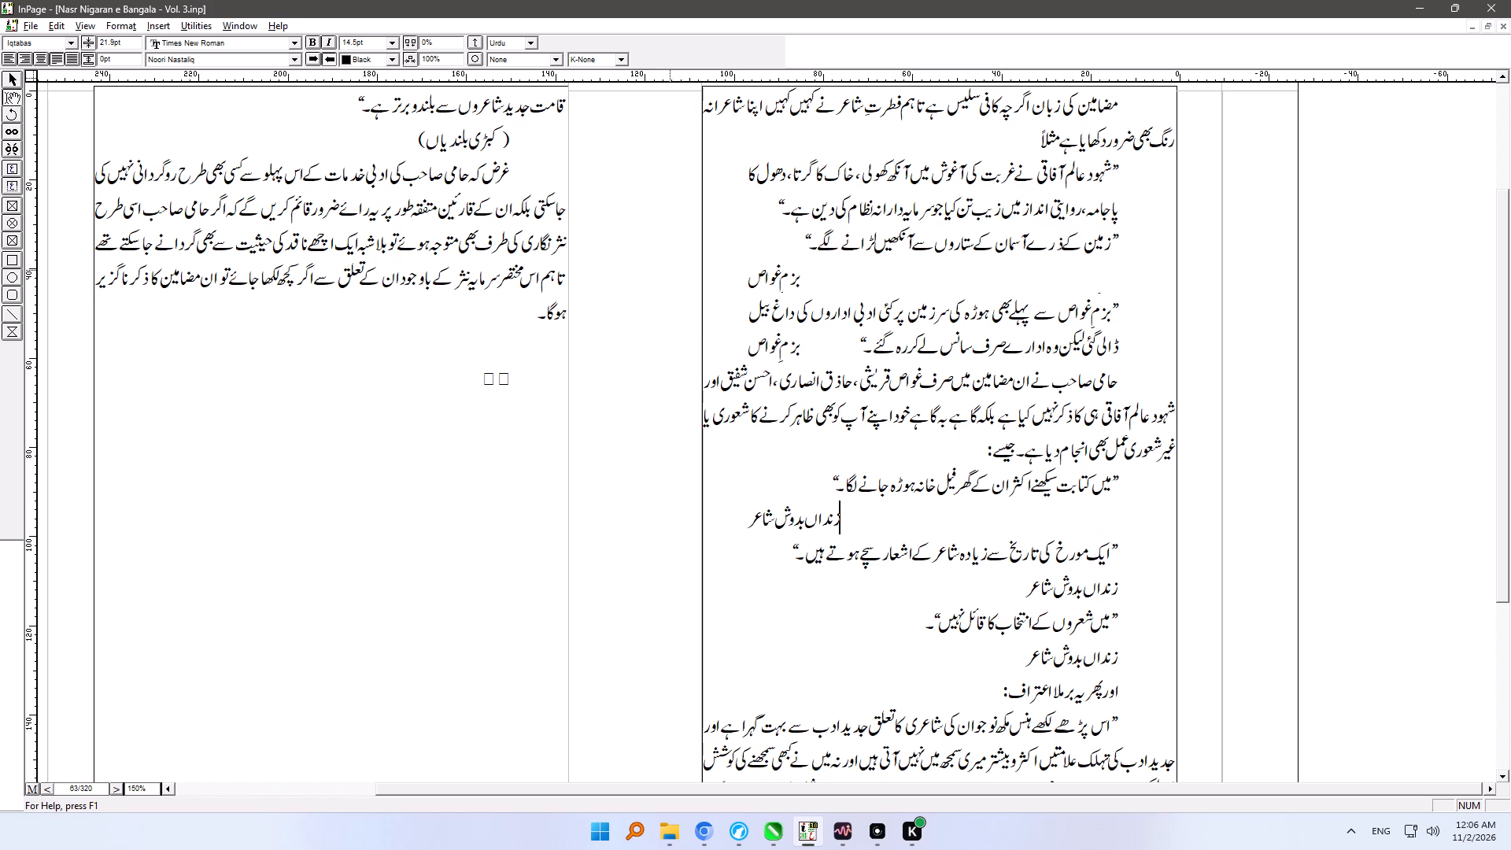
Apply the Iqtabas style to the quotation beginning "ایک مورخ کی تاریخ" and its source "زنداں بدوش شاعر", tabbing the source to the line's far end.
key(Down)
key(ctrl+shift+q)
key(Down)
key(ctrl+shift+q)
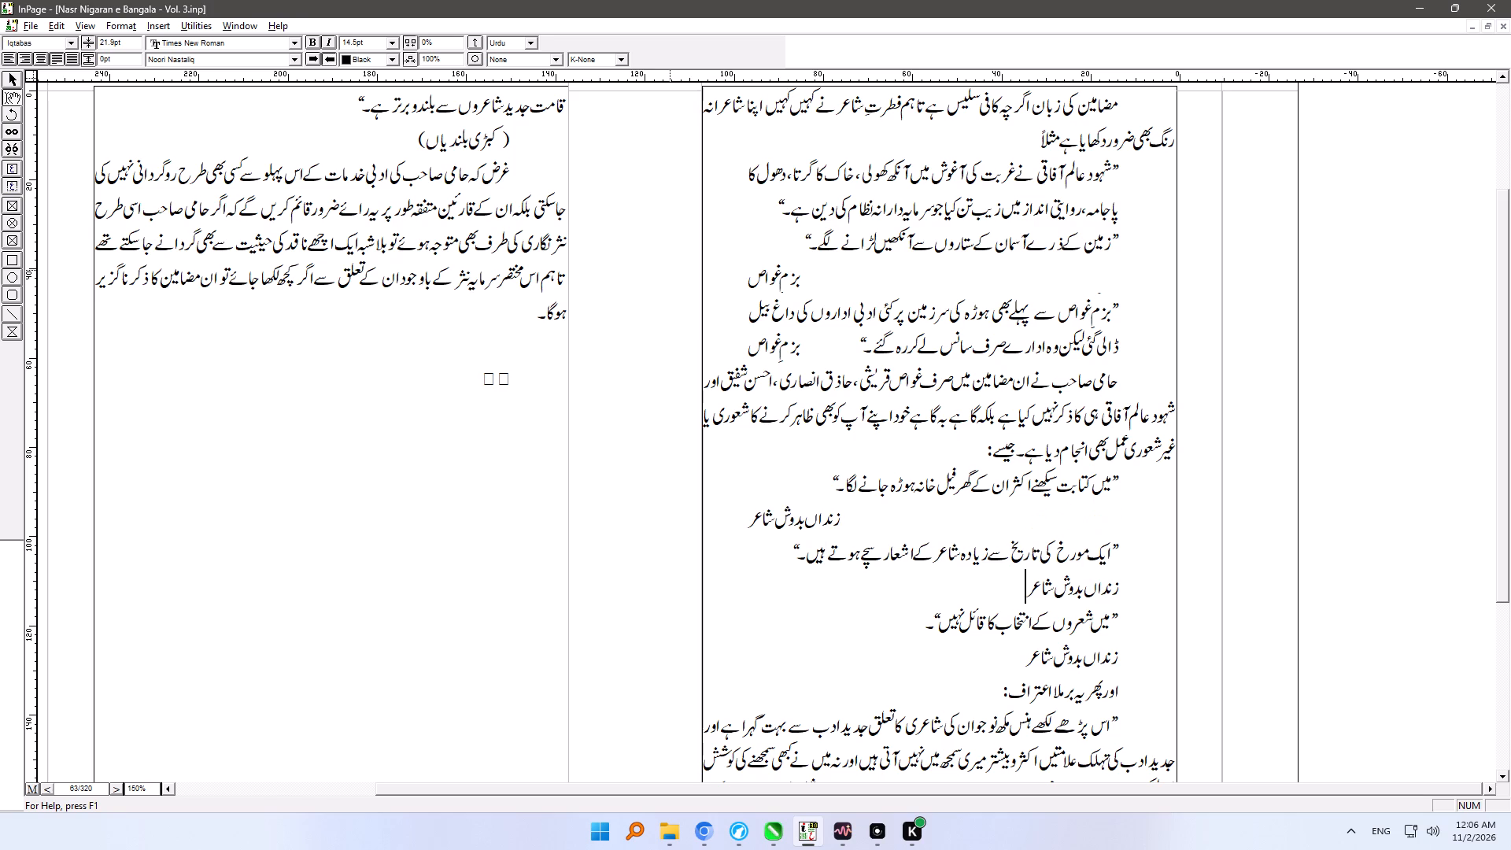
key(Home)
key(Tab)
Apply the Iqtabas style to the quotation beginning "میں شعروں کے انتخاب" and its source "زنداں بدوش شاعر", tabbing the source to the line's far end.
key(Down)
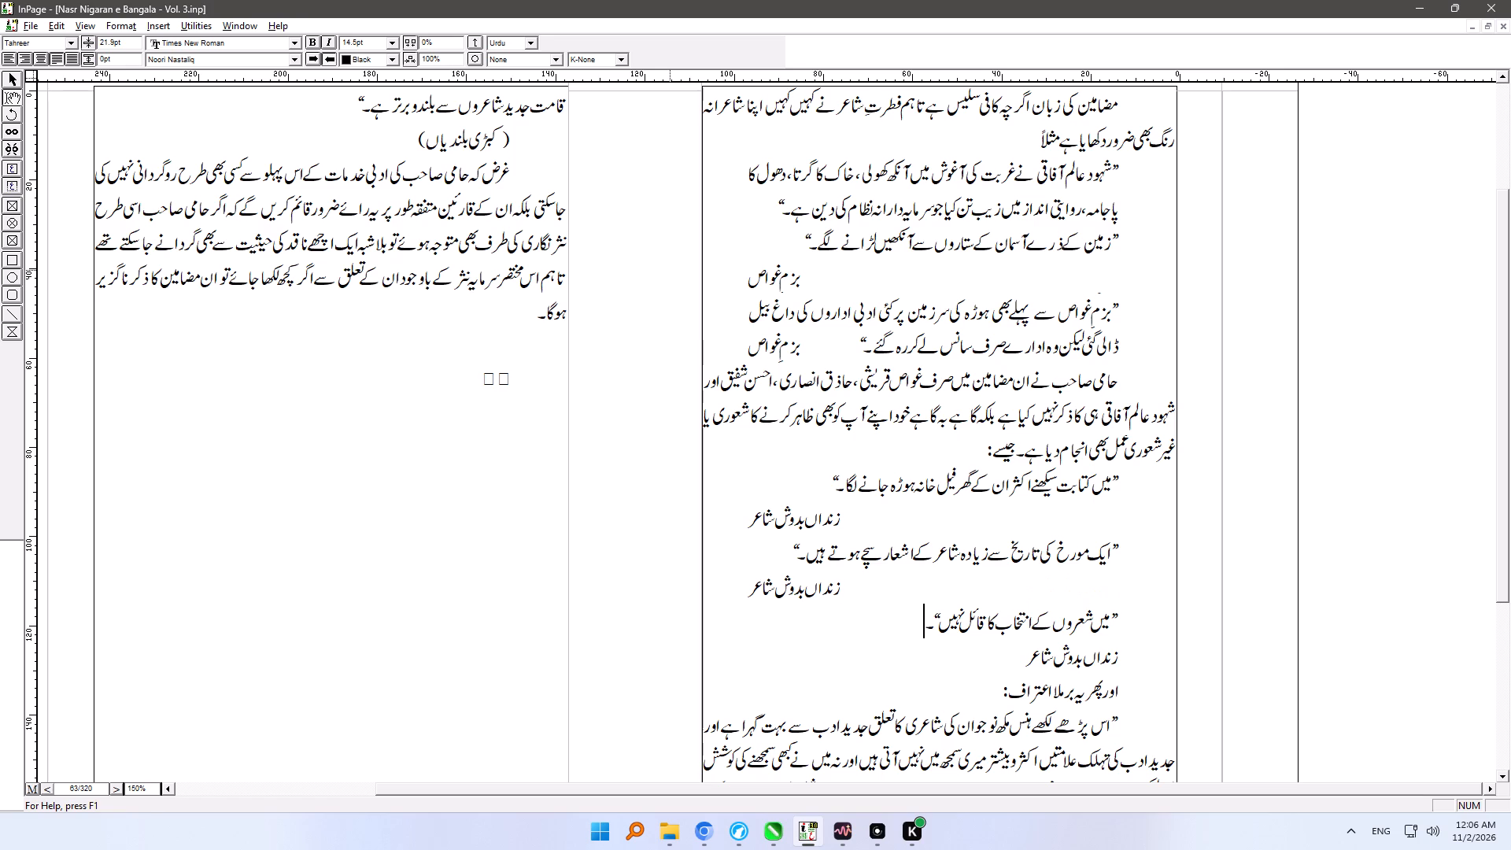
key(ctrl+shift+a)
key(ctrl+shift+q)
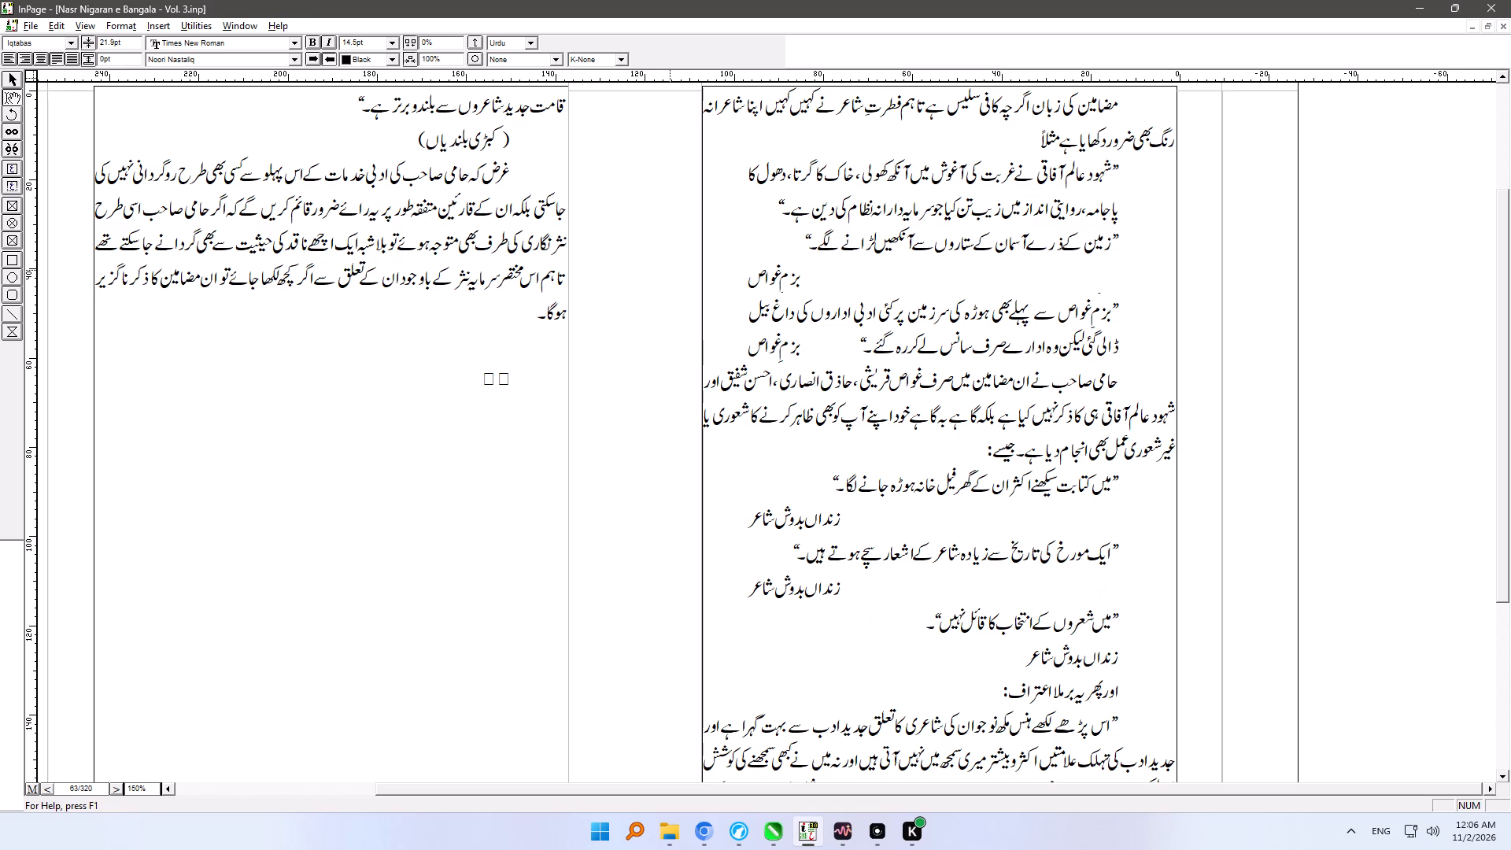
key(Down)
key(ctrl+shift+q)
key(Home)
key(Tab)
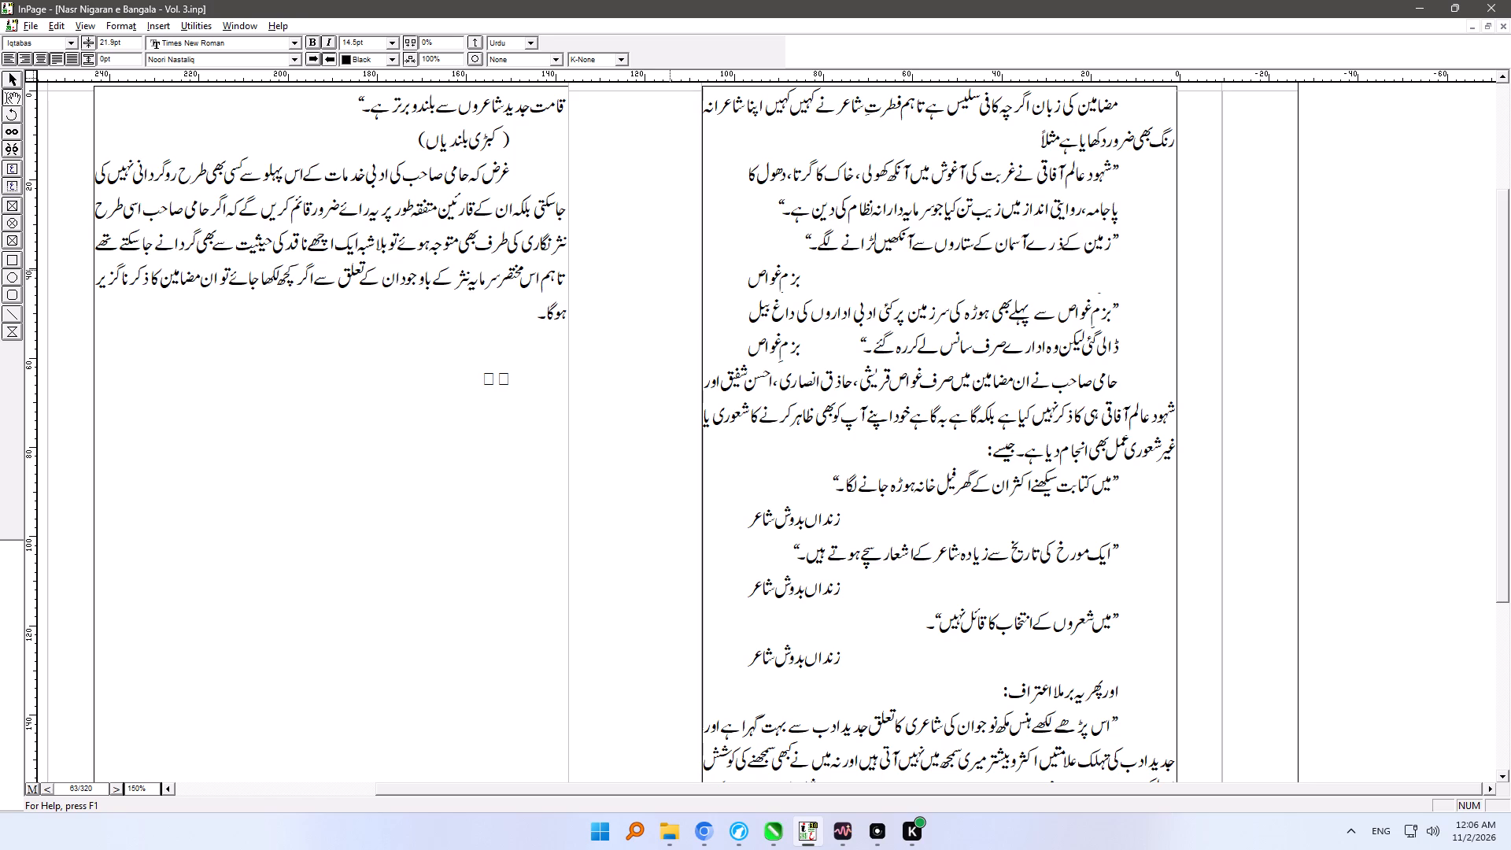
Apply the Iqtabas style to the long quotation beginning "اس پڑھے لکھے".
key(Down)
key(Down)
key(ctrl+shift+q)
Apply the Iqtabas style to the source "(کبڑی بلندیاں)" and join it onto the quotation's last line, tabbed to the far end.
key(Down)
key(Down)
key(Down)
key(Down)
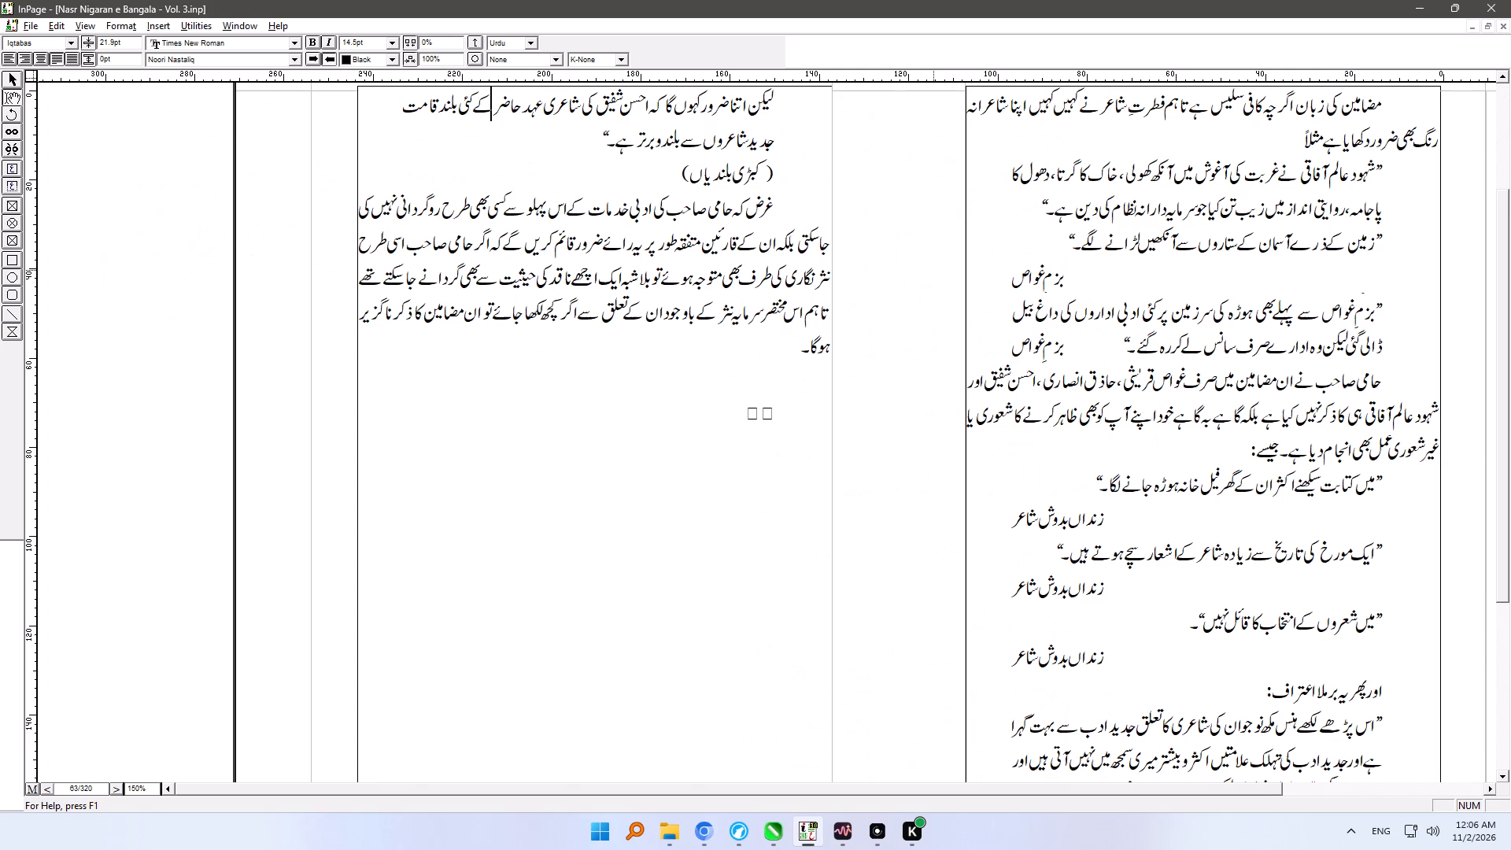
key(Down)
key(Down)
key(ctrl+shift+q)
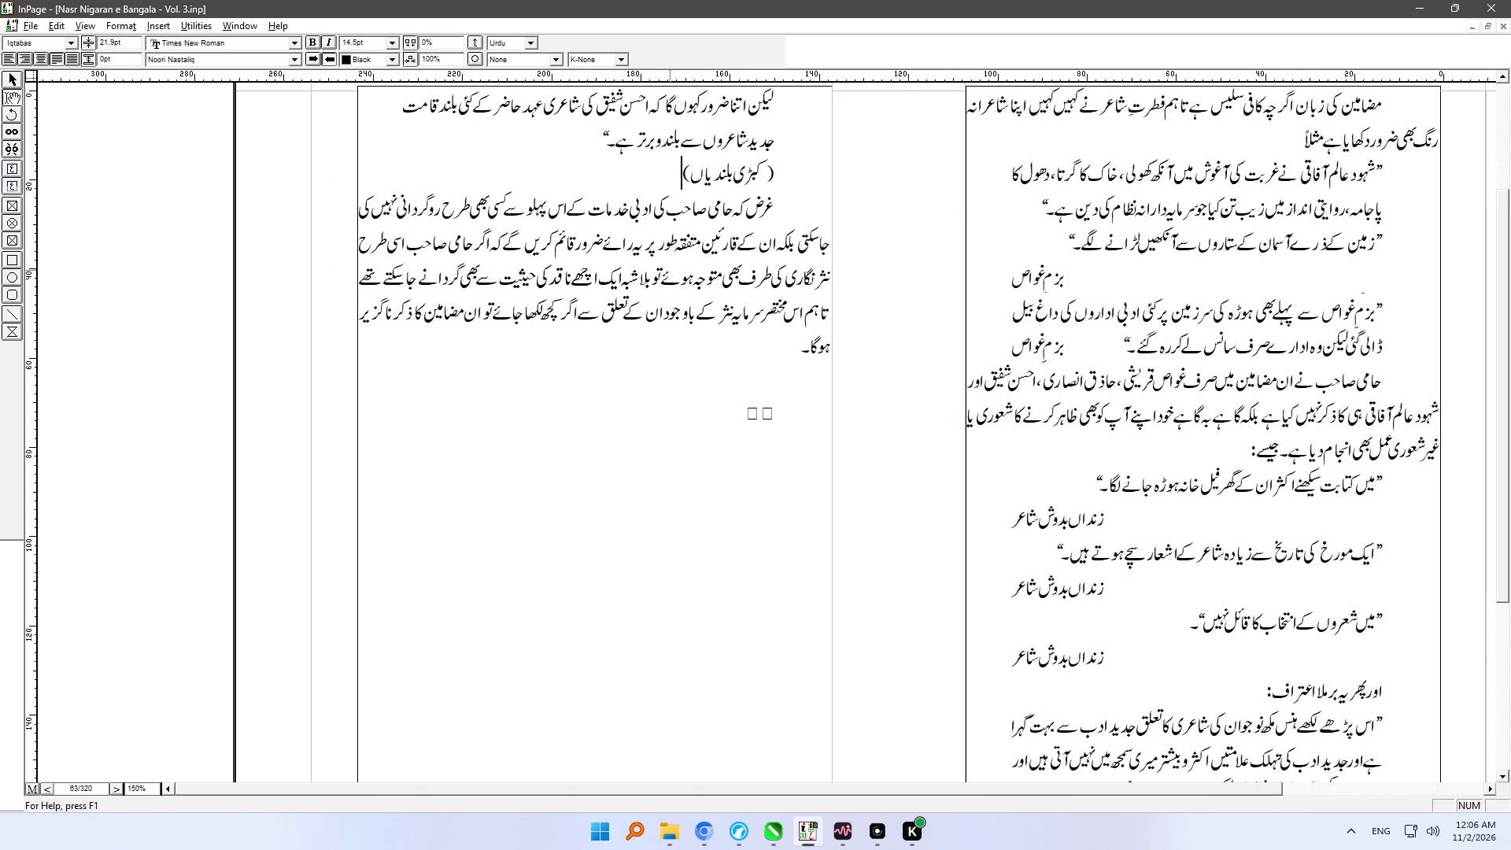
key(Home)
key(BackSpace)
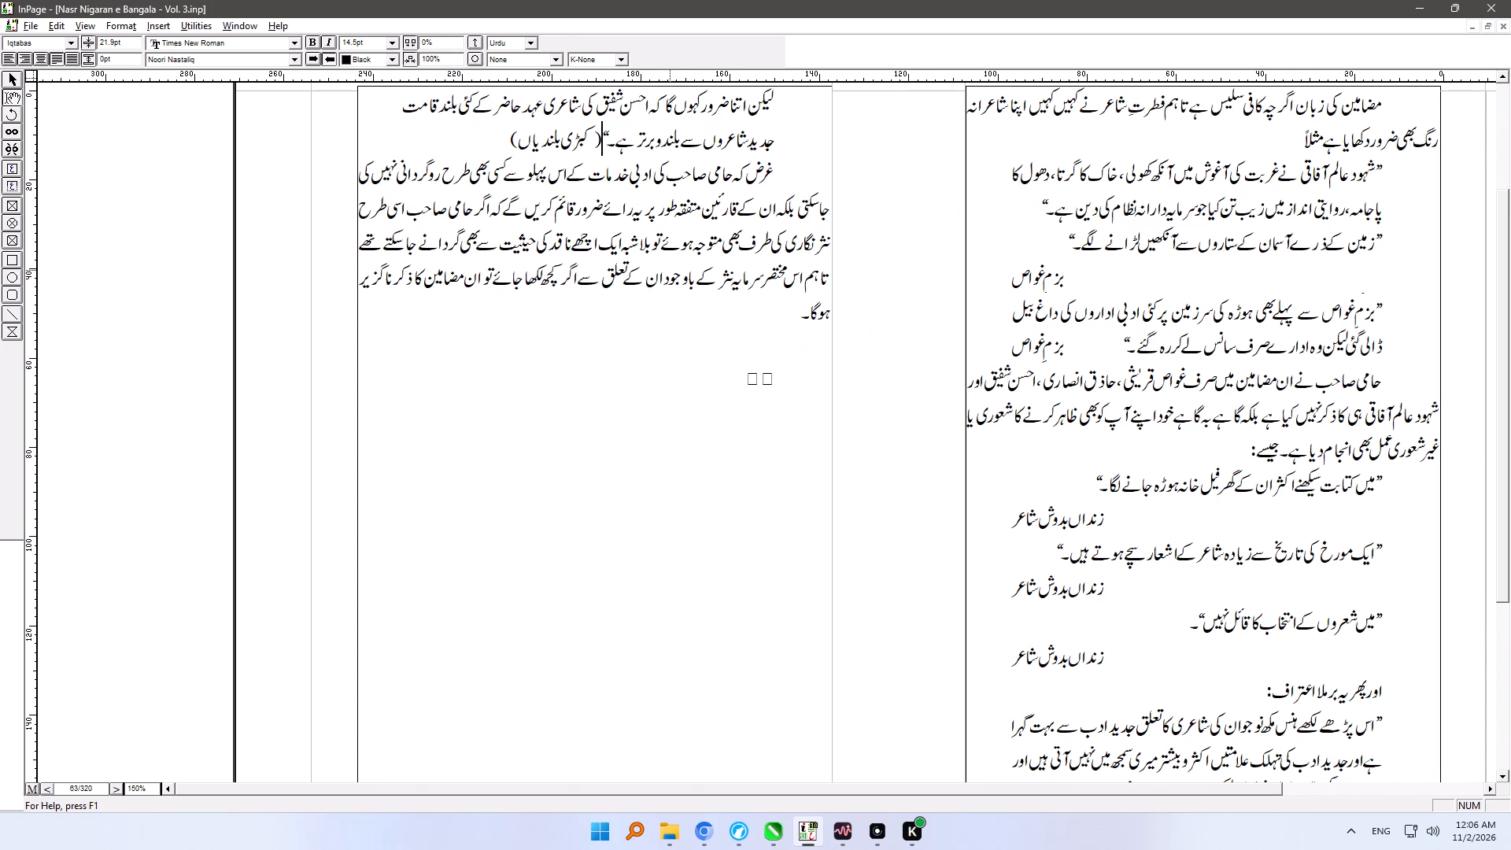
key(Tab)
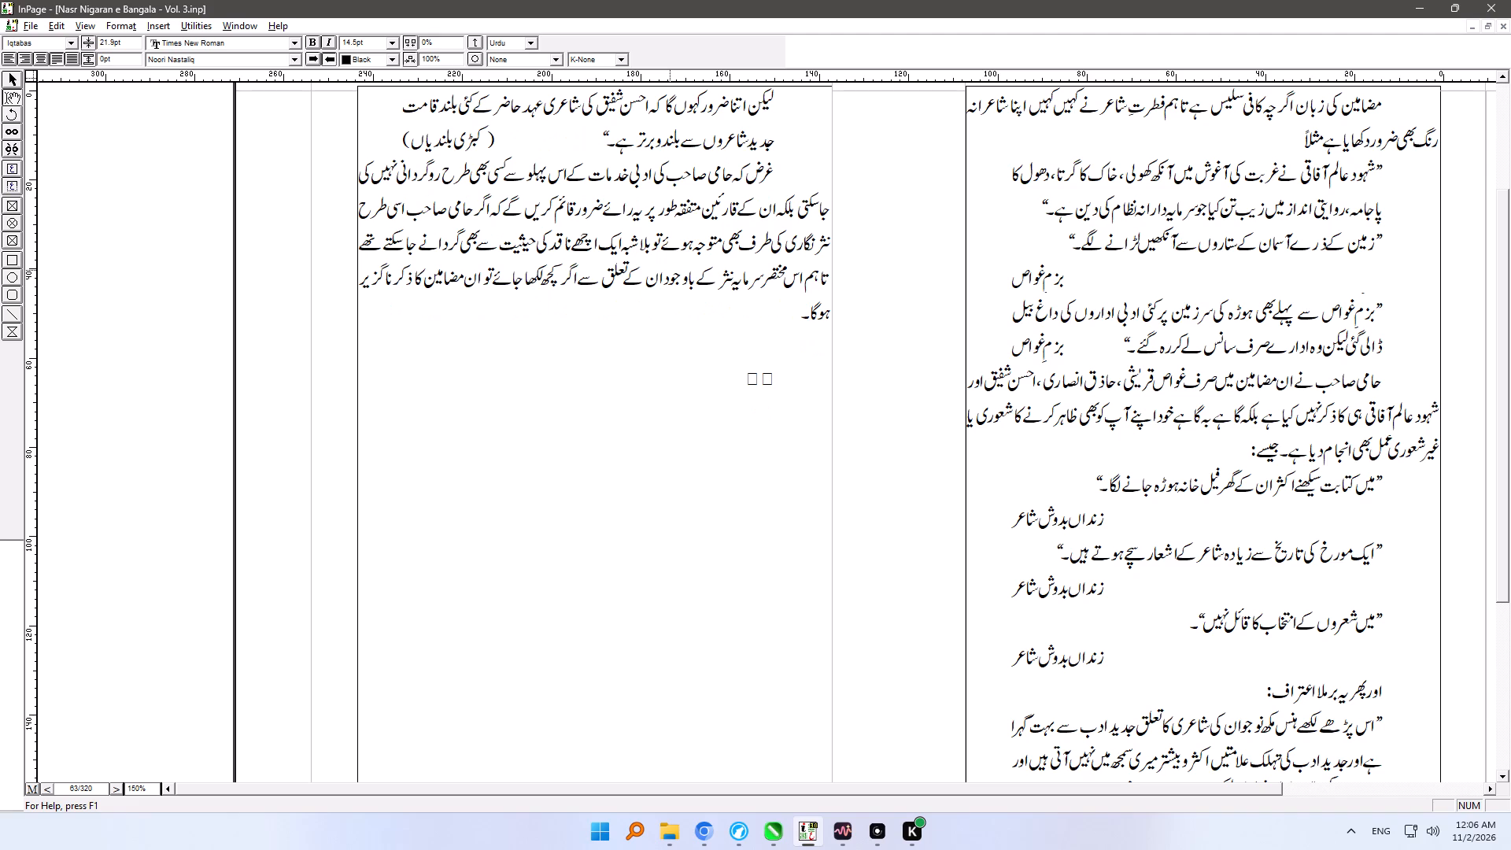
Delete the two box characters below the article's final paragraph and save the document.
key(Down)
key(Down)
key(Down)
key(Down)
key(Down)
key(Down)
key(Delete)
key(Delete)
key(Delete)
key(ctrl+s)
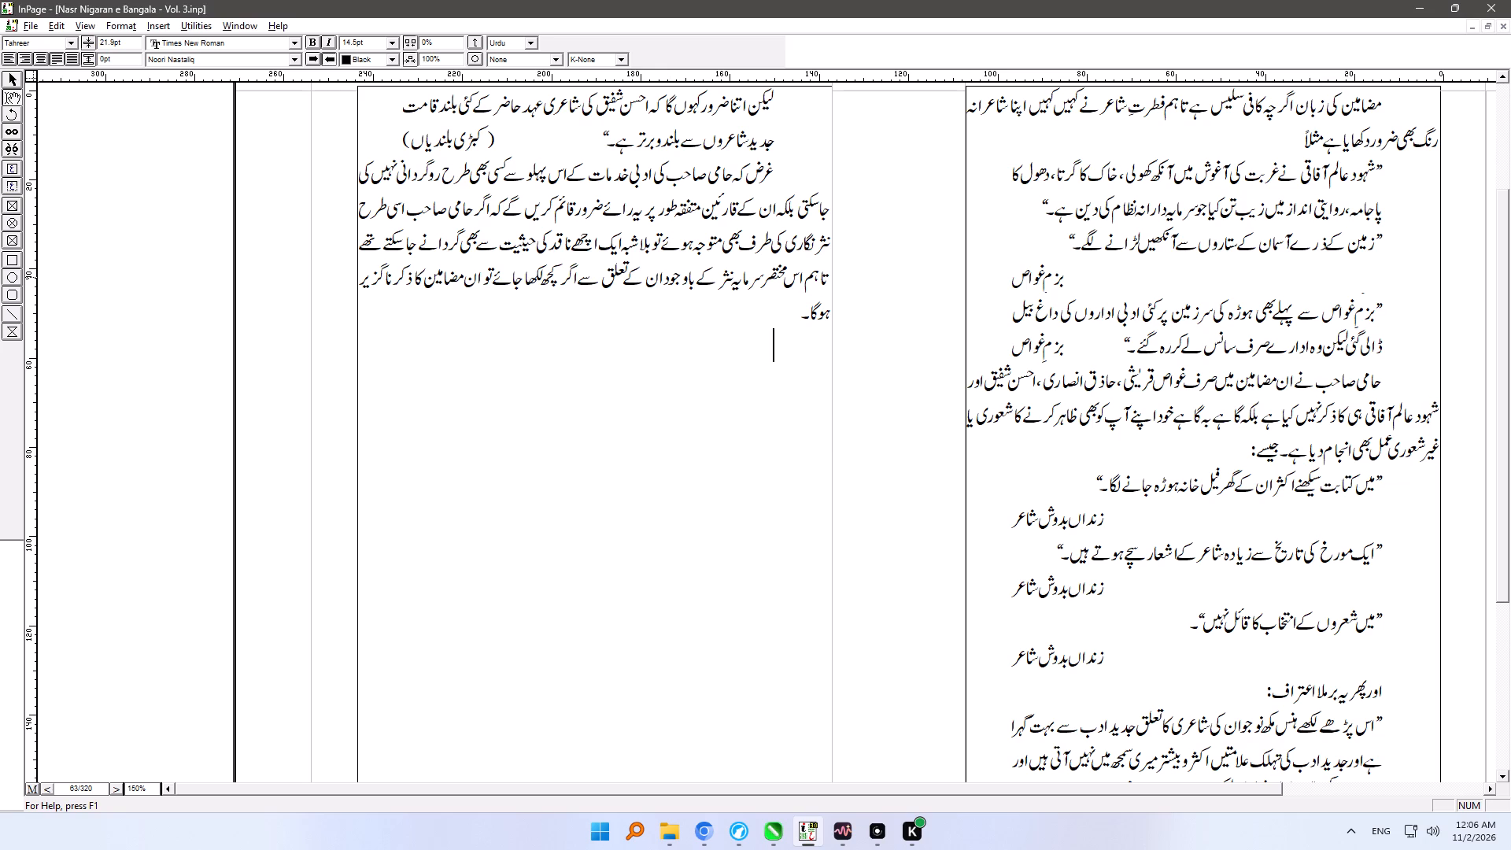
Enclose both "بزمِ غواص" sources of the quotations in parentheses.
click(1068, 277)
key(shift+parenleft)
click(1011, 275)
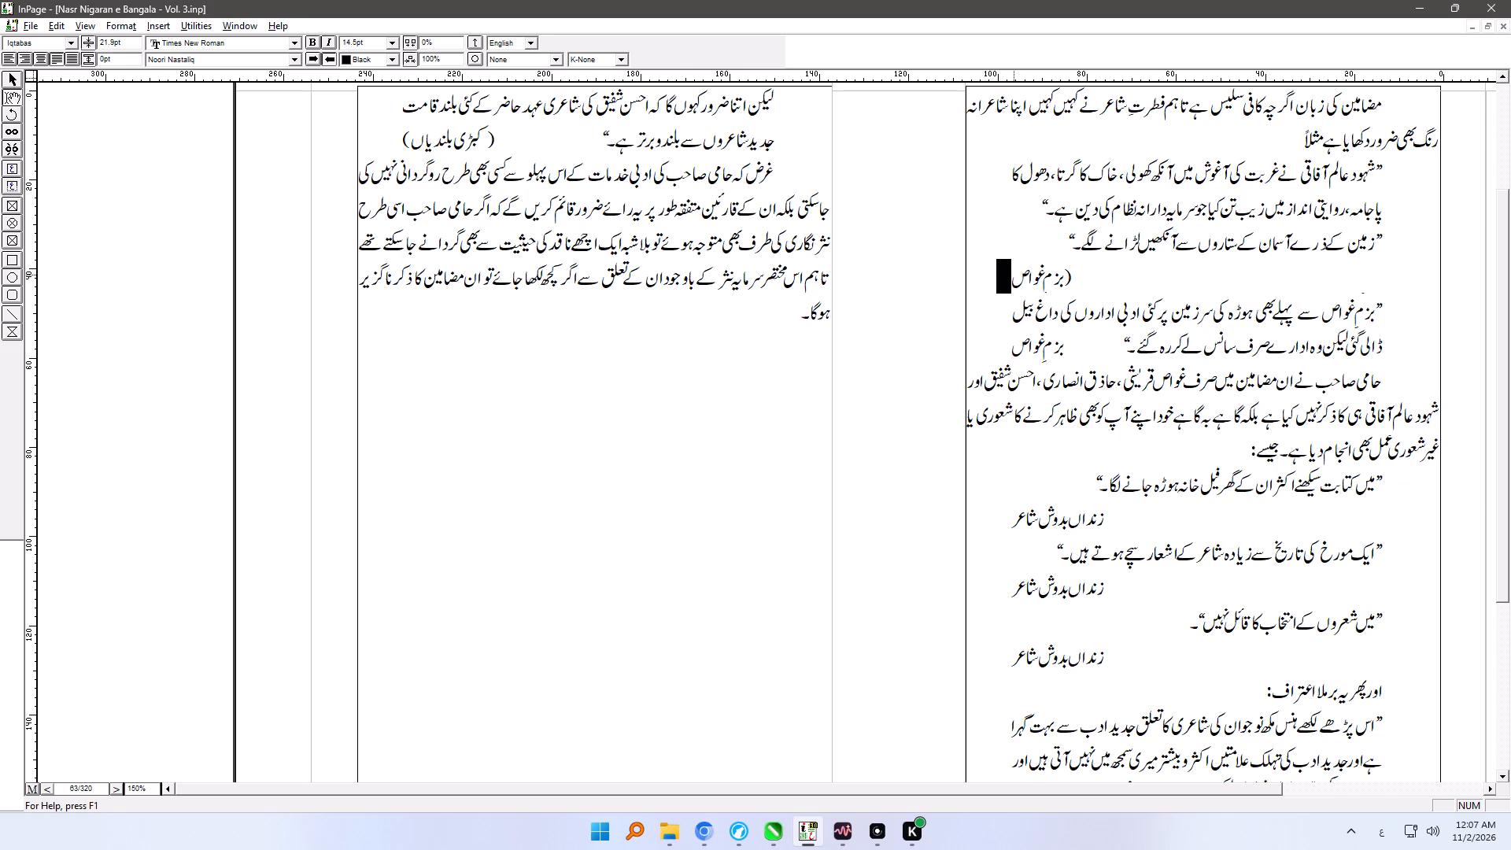
click(1013, 275)
key(shift+parenright)
click(1077, 346)
key(shift+parenleft)
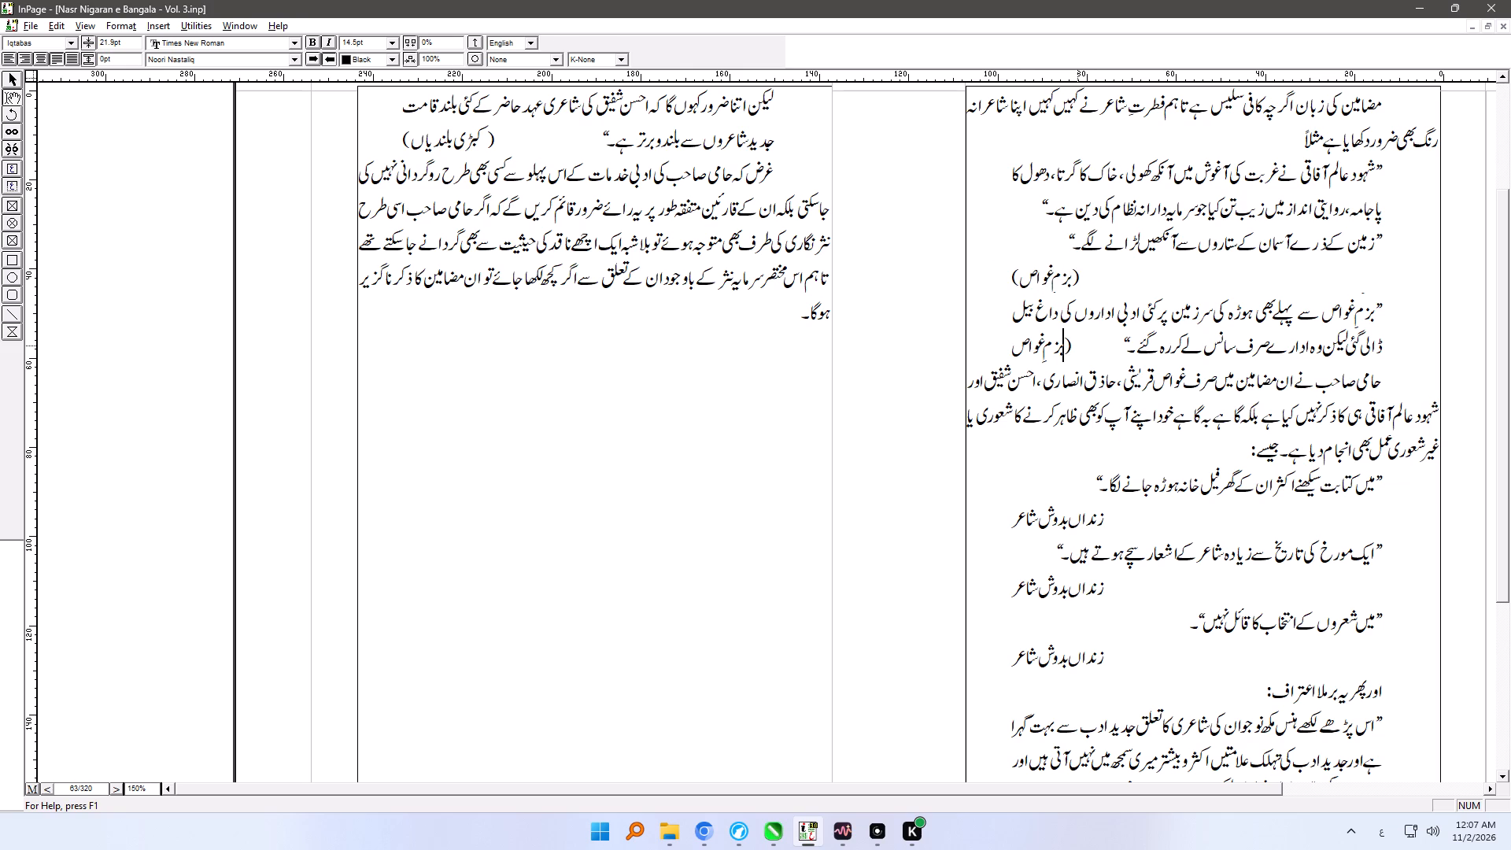
click(1016, 340)
key(shift+parenright)
Enclose the first "زنداں بدوش شاعر" source, below the quotation beginning "میں کتابت سیکھنے", in parentheses.
click(1115, 512)
key(shift+parenleft)
click(1007, 509)
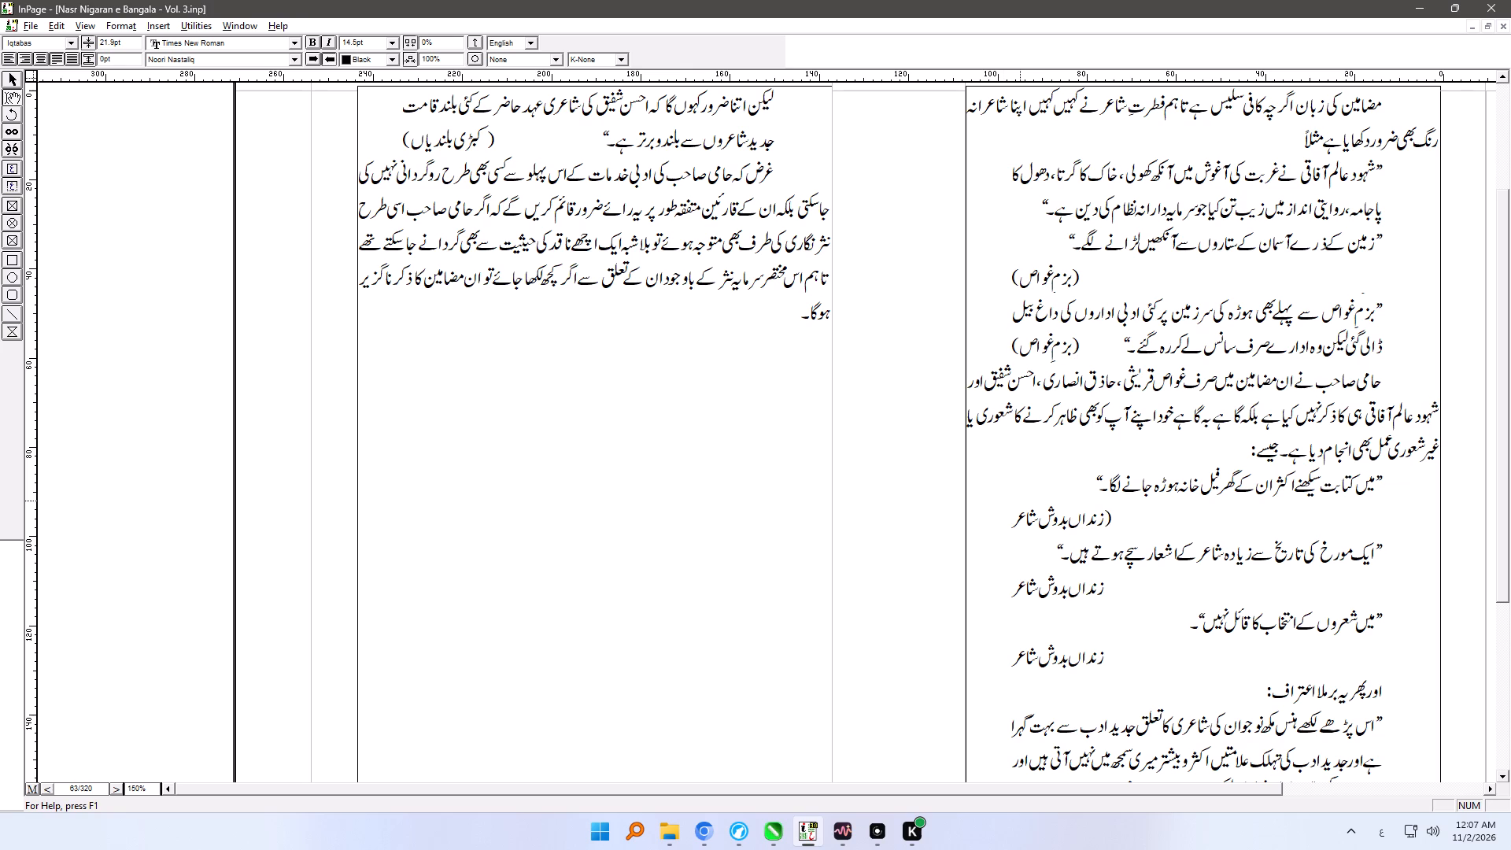
key(shift+parenright)
Replace the other two "زنداں بدوش شاعر" sources with copies of the parenthesised one.
drag(1121, 512, 1115, 512)
drag(1115, 512, 1018, 512)
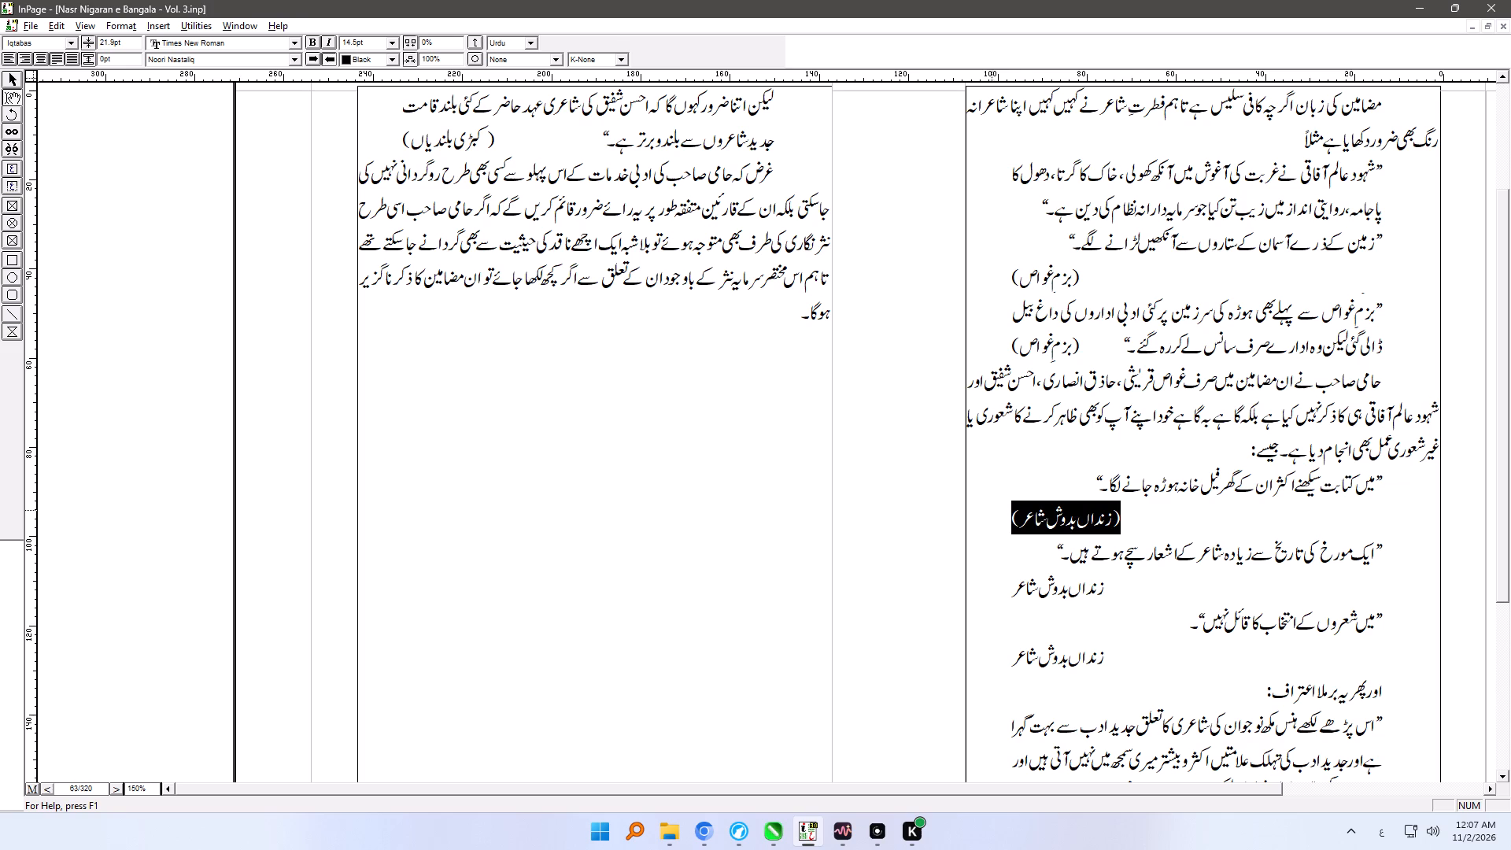
key(ctrl+c)
drag(1109, 579, 1026, 577)
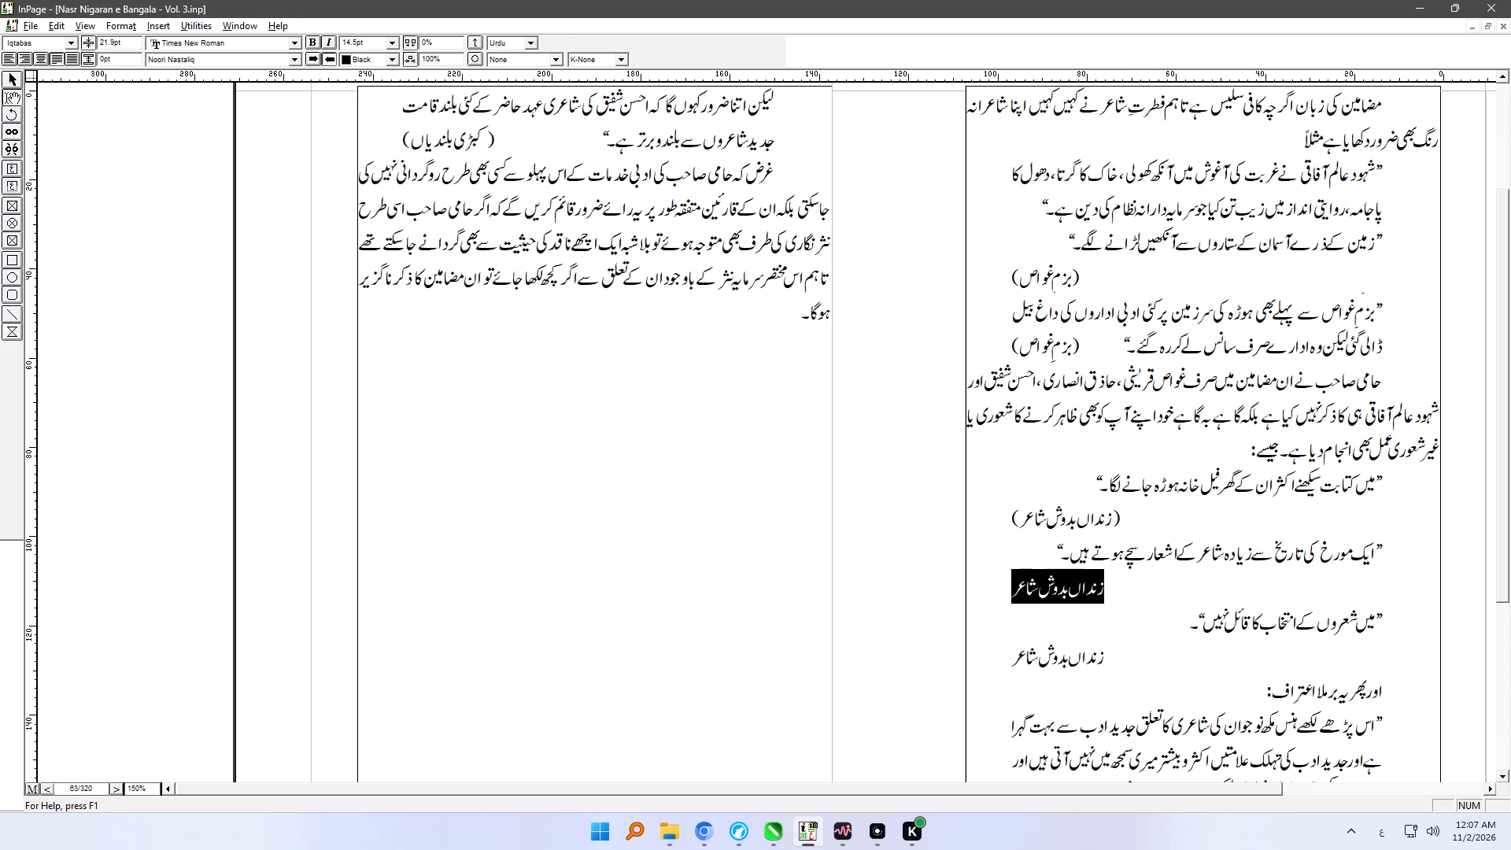
drag(1026, 577, 1025, 577)
key(ctrl+v)
drag(1104, 654, 1095, 654)
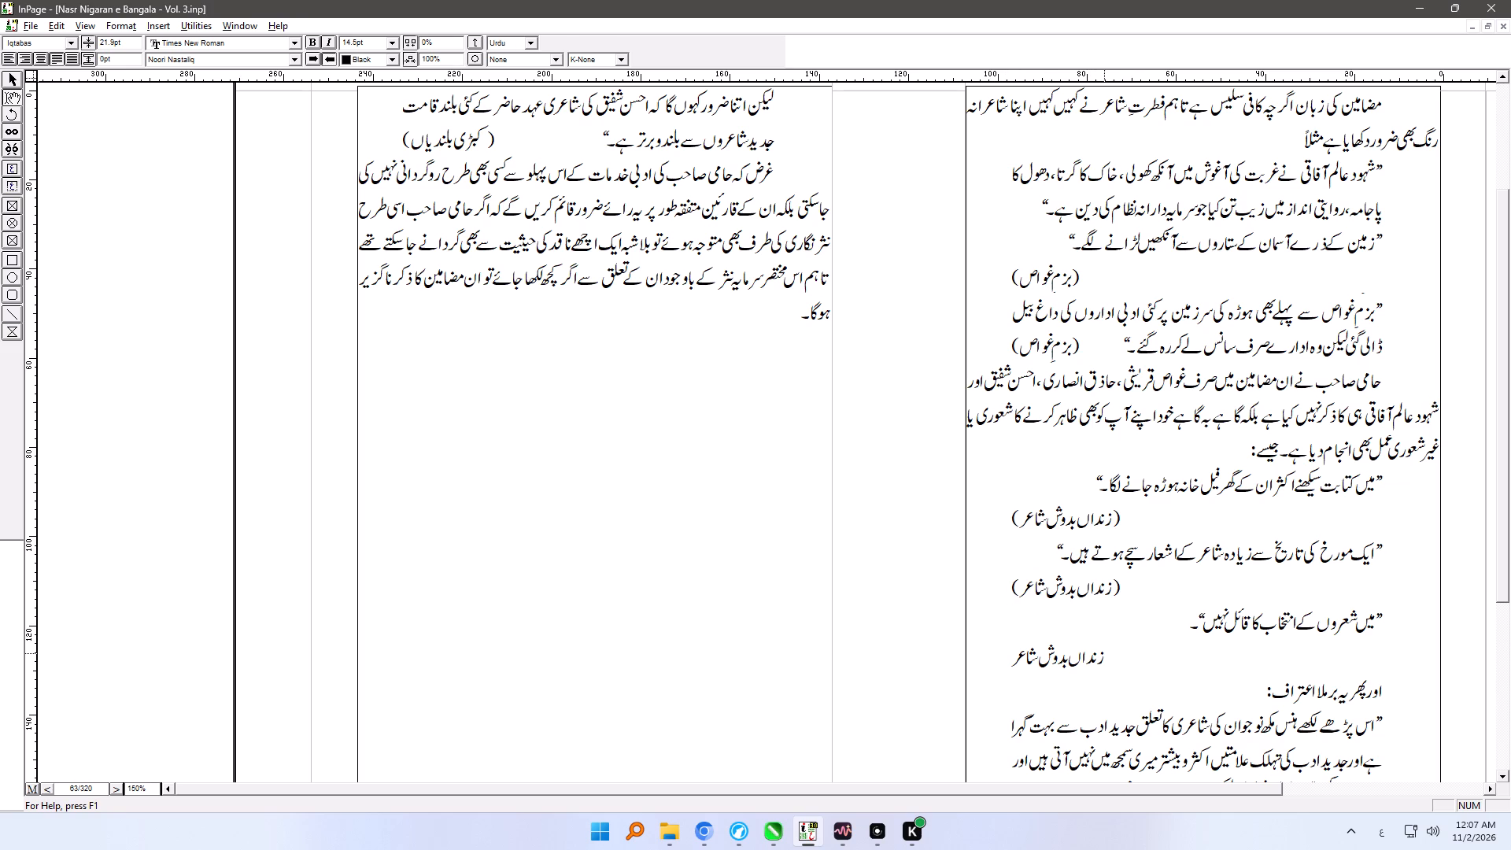
drag(1095, 654, 1021, 648)
key(ctrl+v)
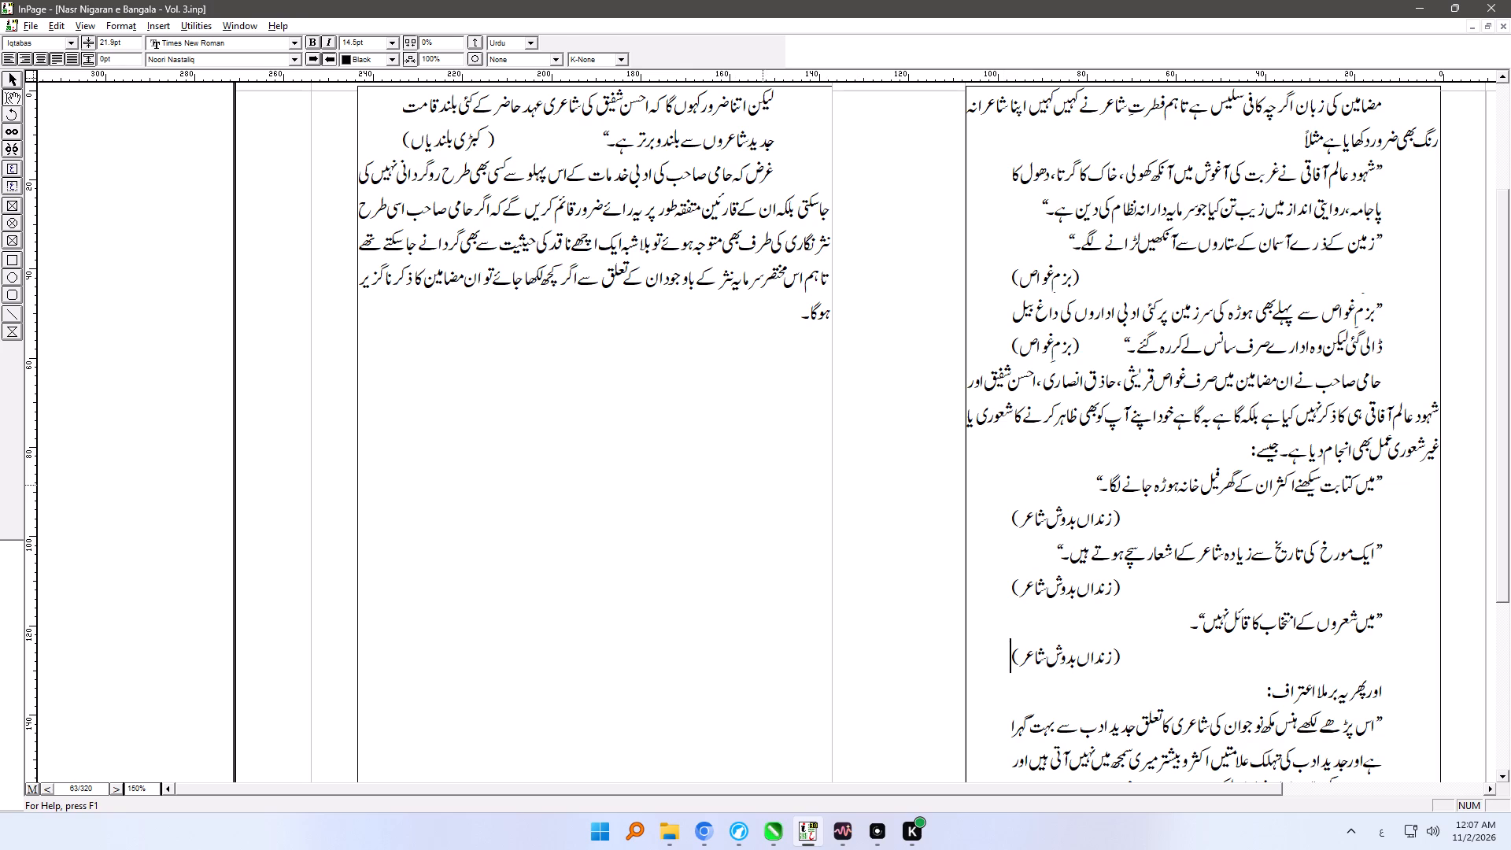
Insert blank lines after the article's final paragraph until the insertion point moves on to page 64.
right_drag(690, 434, 667, 286)
click(694, 326)
key(Return)
key(Return)
key(Return)
key(Return)
key(Return)
key(Return)
key(Return)
key(Return)
key(Return)
key(Return)
key(Return)
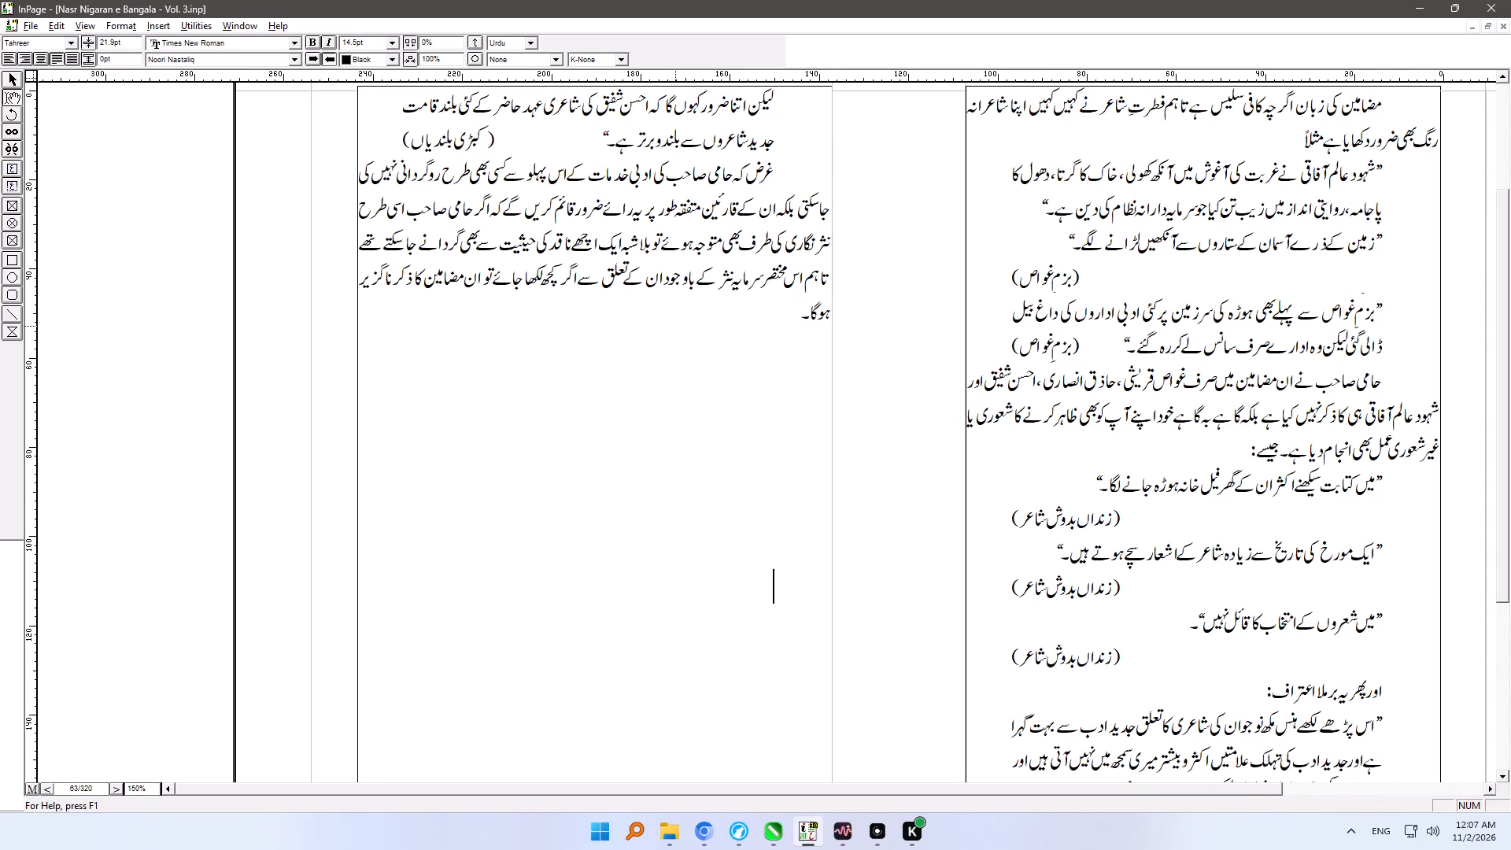
key(Return)
key(Return)
key(Return)
key(Return)
key(Return)
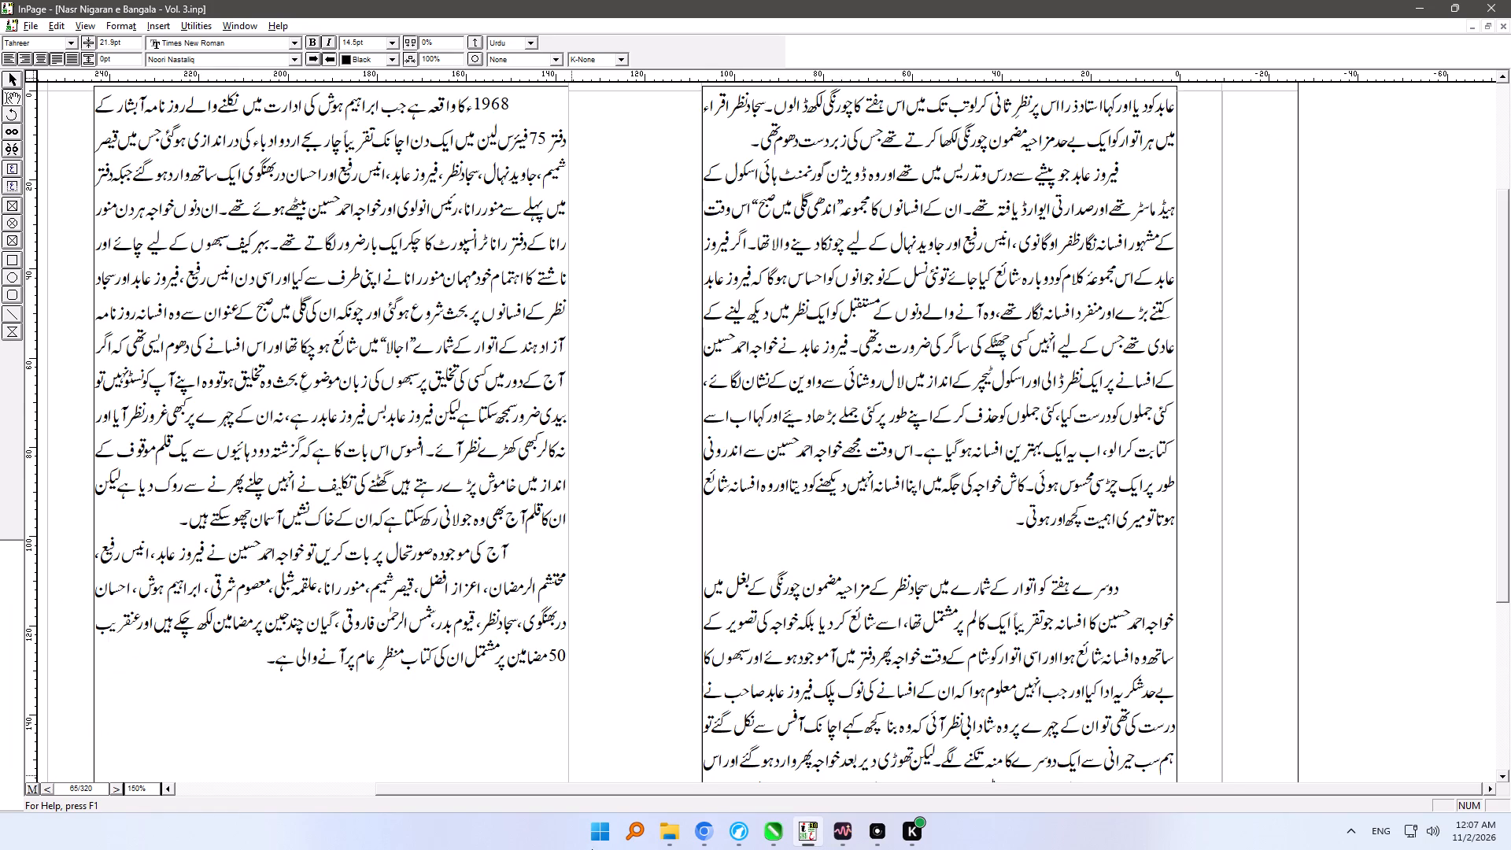
Delete Gemini's introductory sentence and the "ولادت - 1960" line above the pasted article's title on page 64.
click(119, 787)
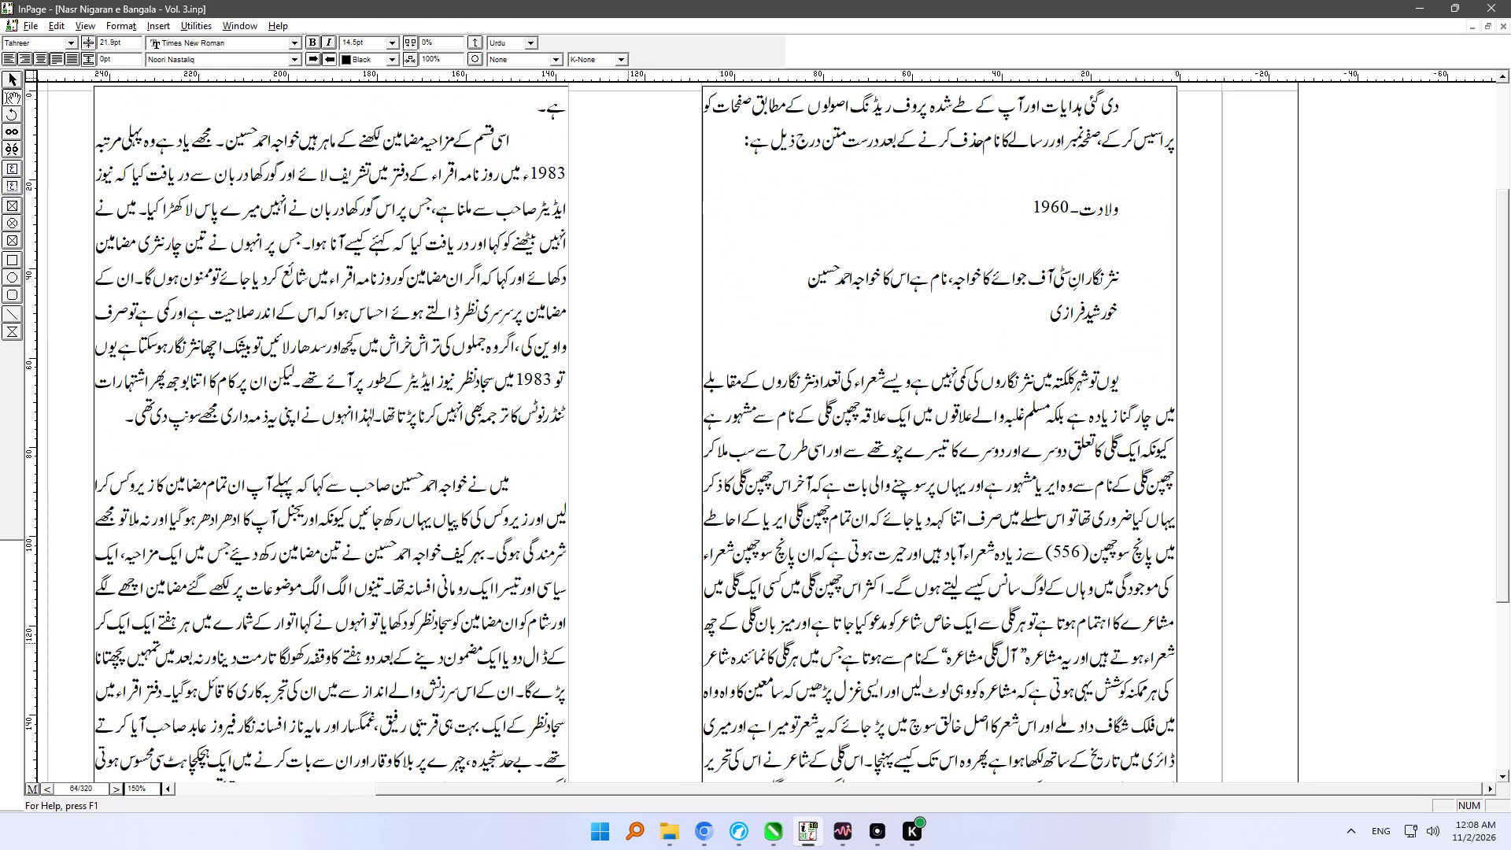
drag(1132, 102, 1039, 212)
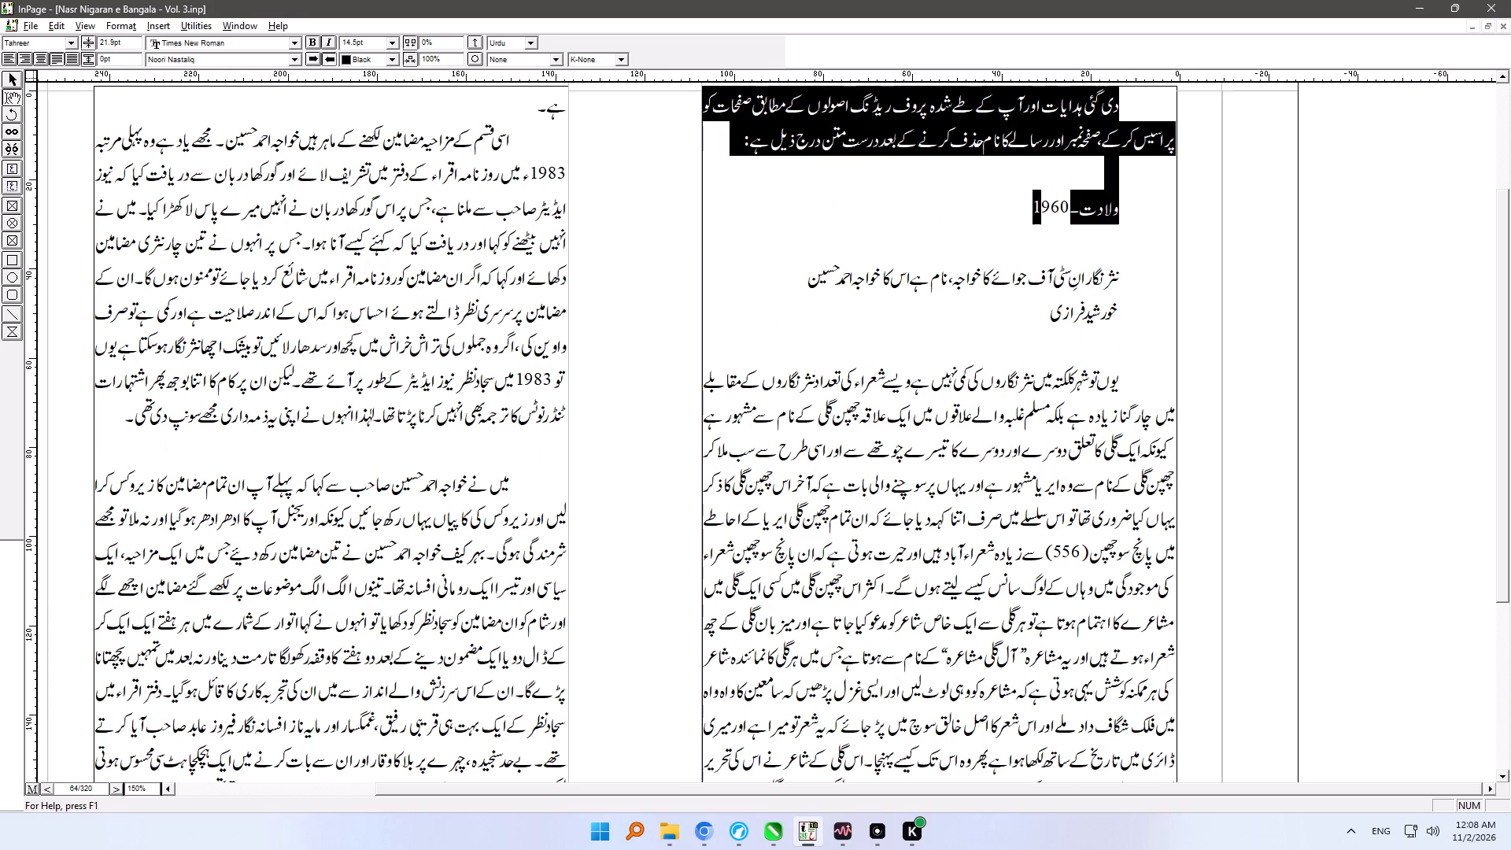
drag(1039, 212, 1015, 223)
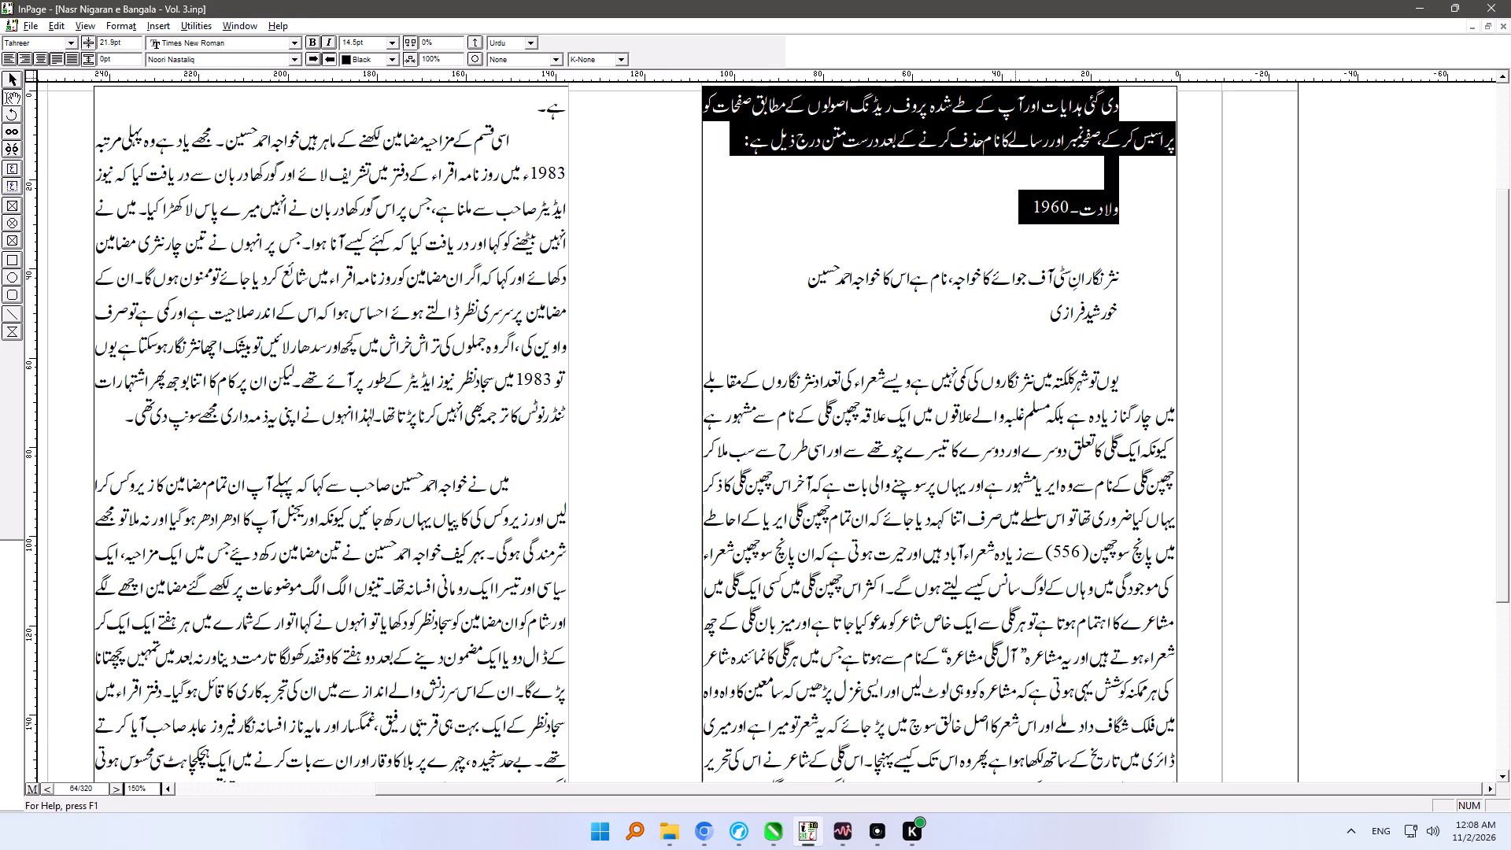
key(Delete)
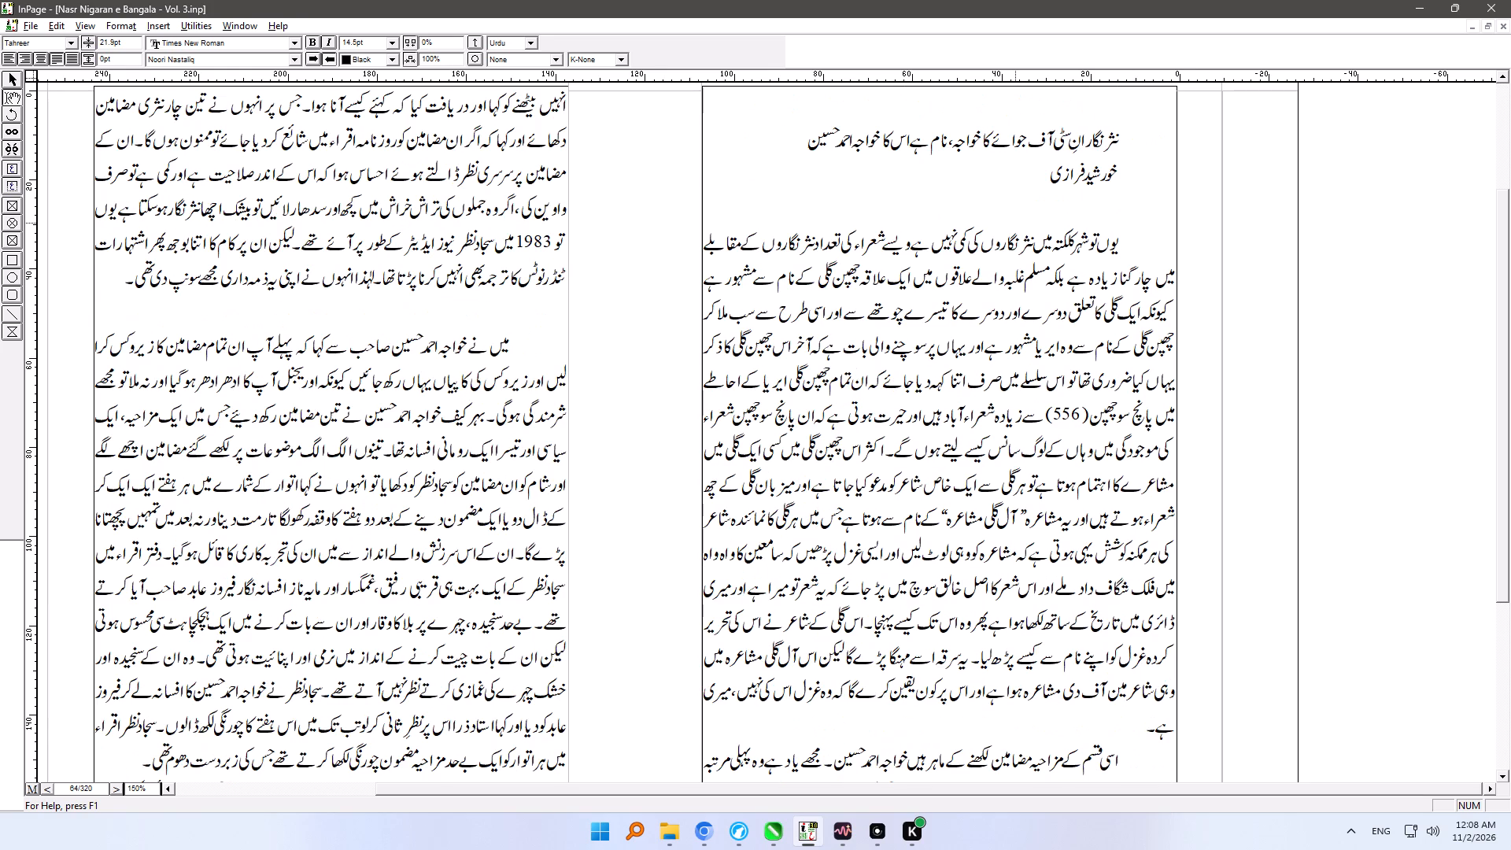
Apply the Heading Gap style to the blank line atop page 64 and the Heading style to the article title.
key(ctrl+shift+l)
key(Down)
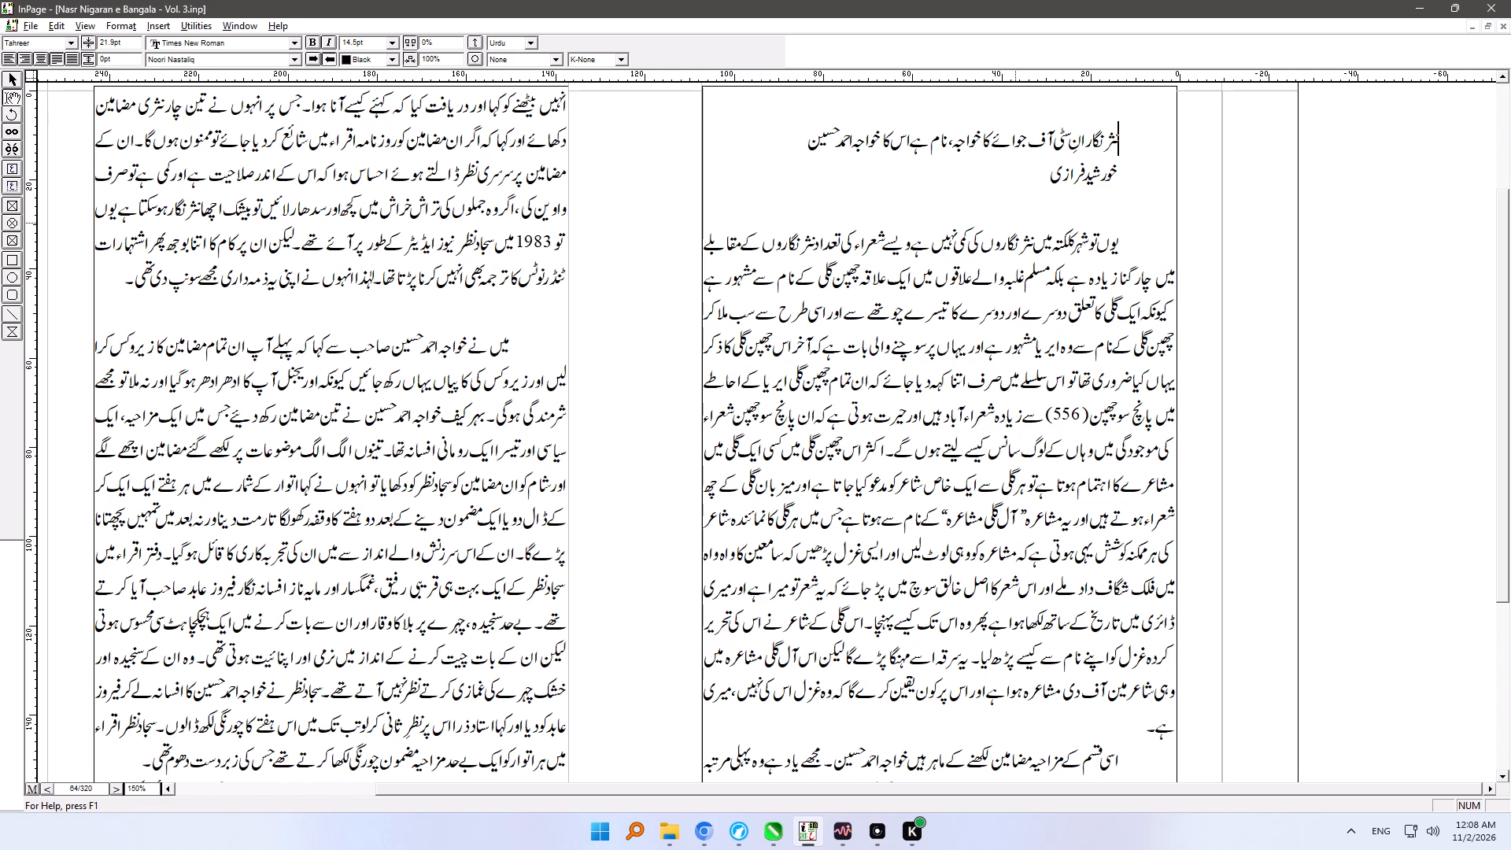
key(ctrl+shift+h)
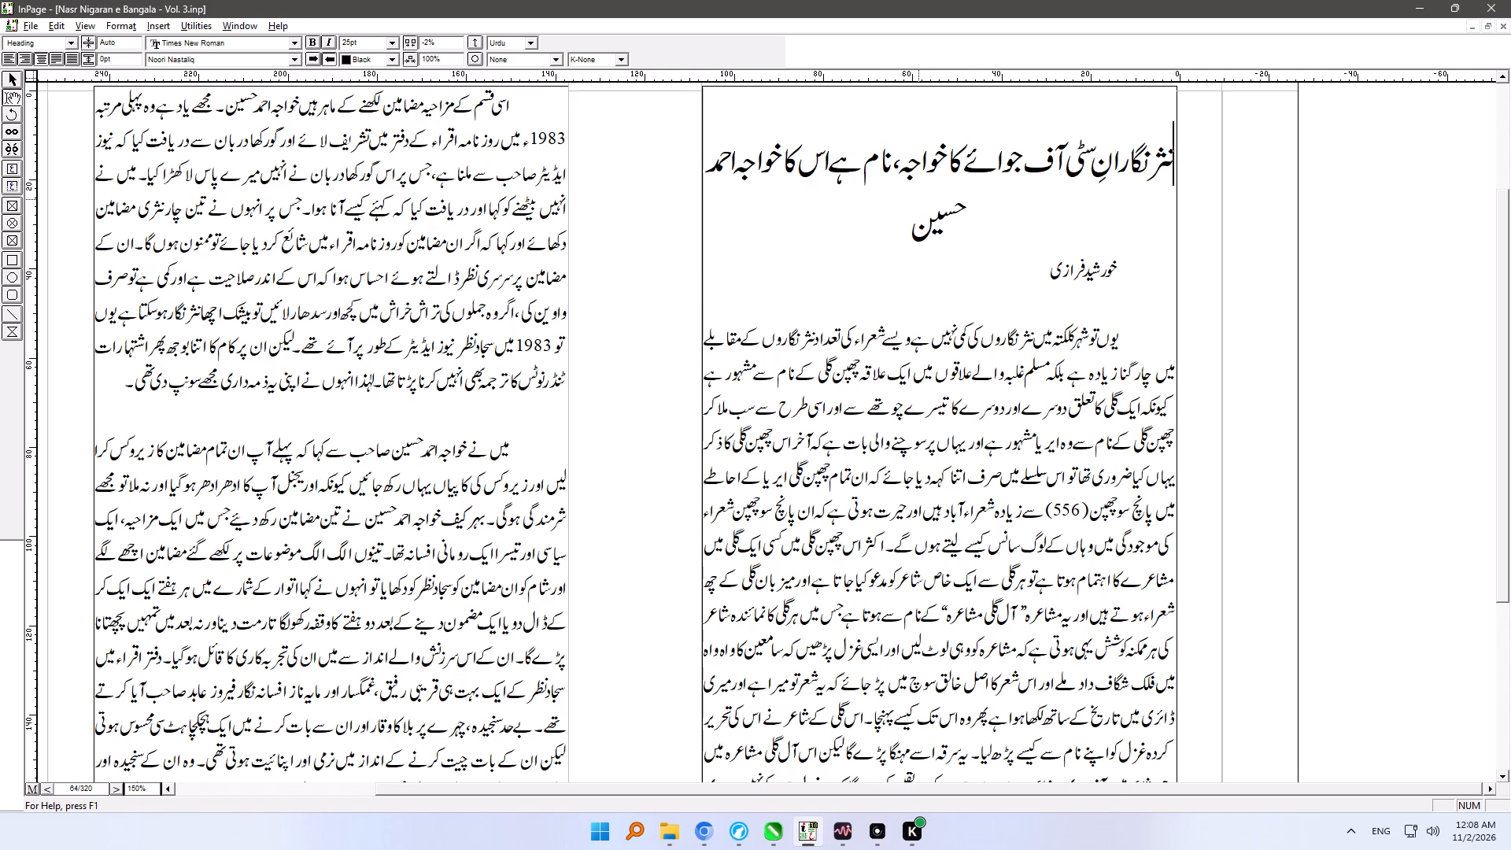
Replace the comma and the words "نام ہے اس کا" in the article title with a colon.
drag(893, 160, 827, 160)
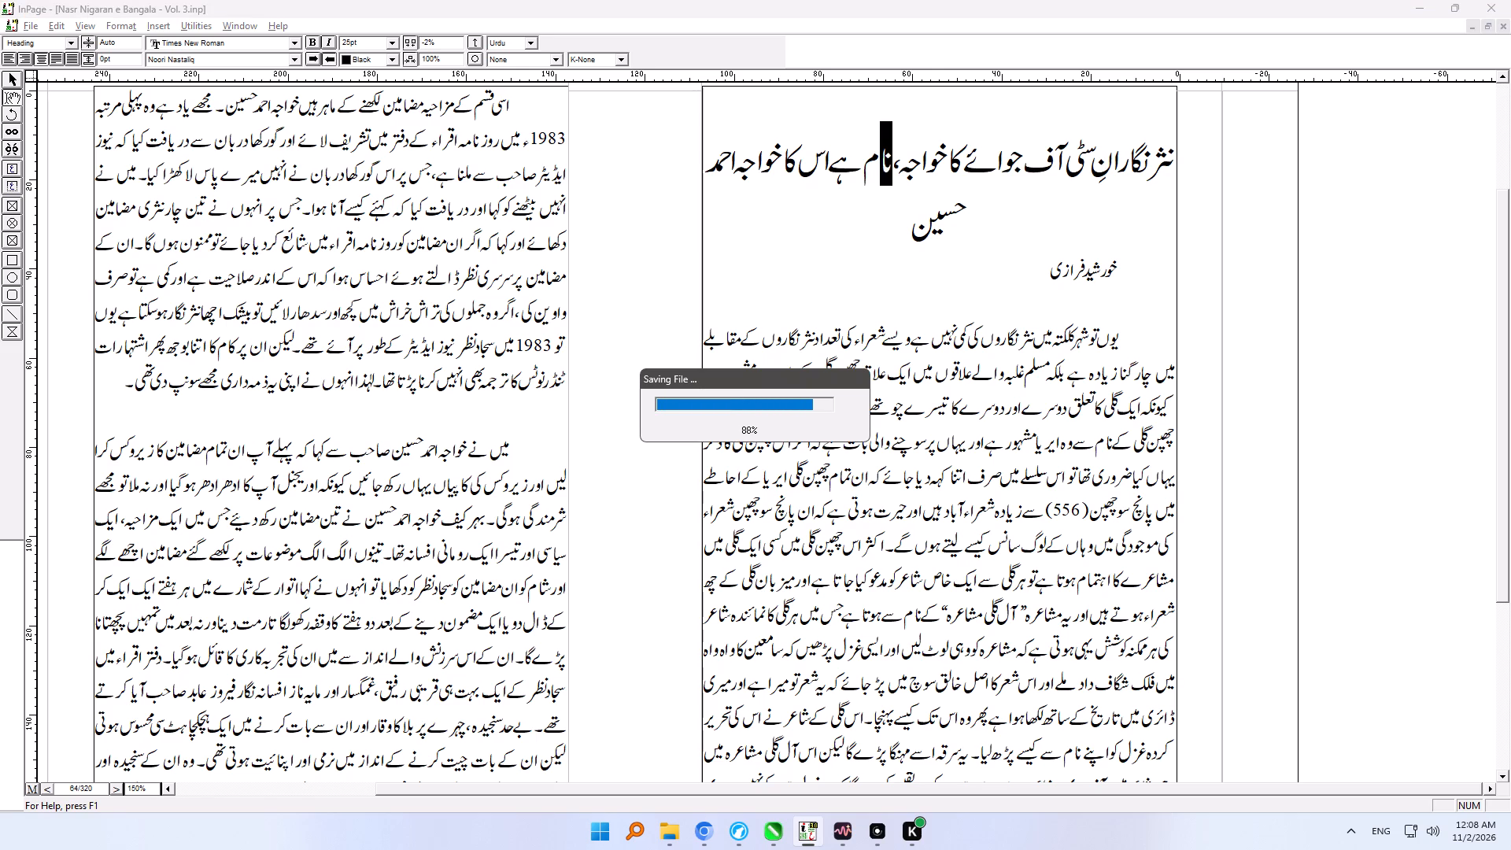
drag(827, 160, 793, 160)
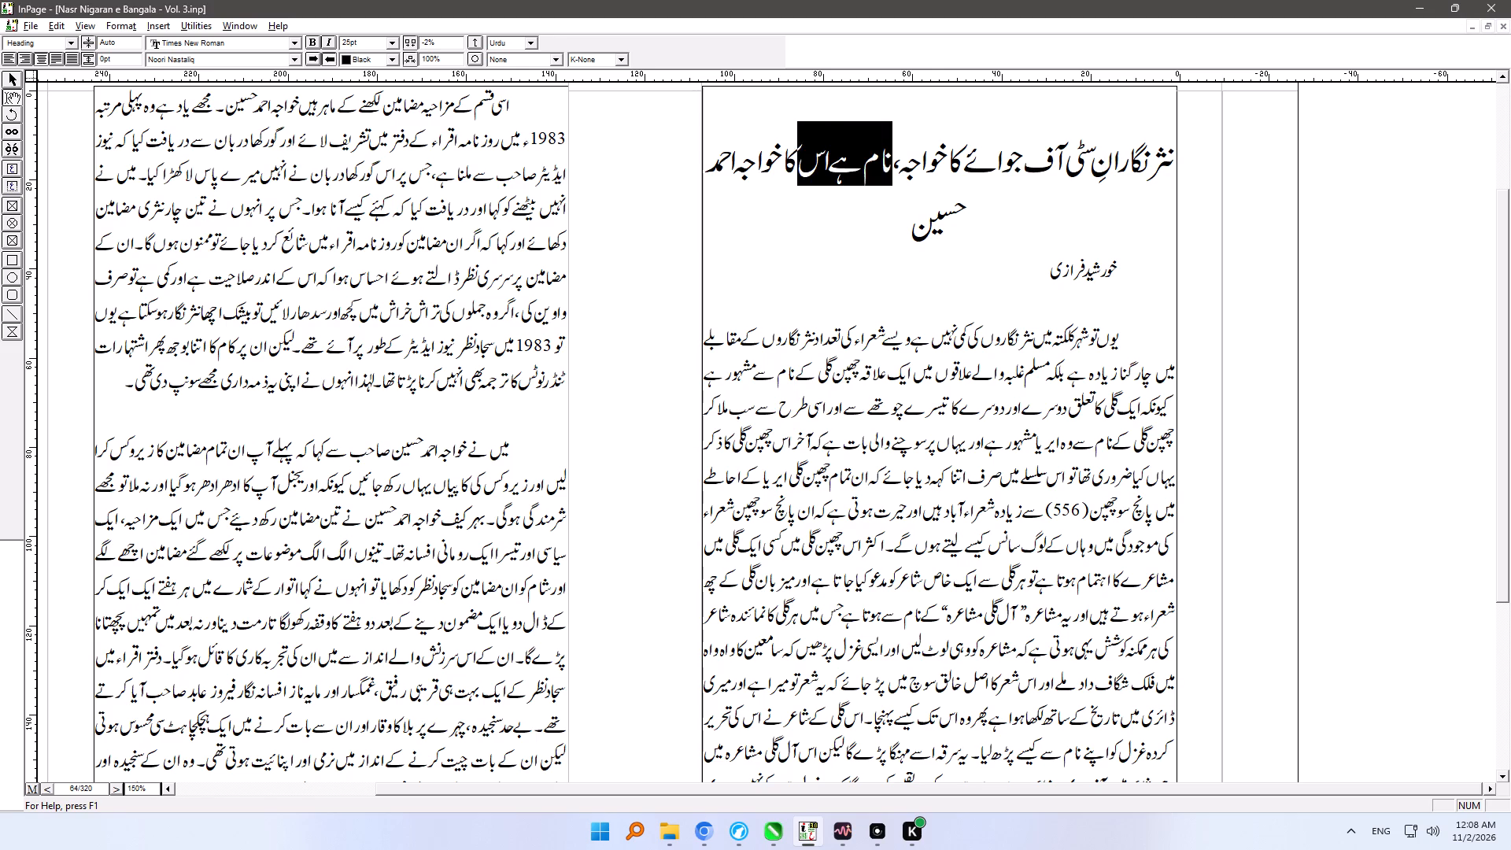
drag(793, 160, 792, 160)
key(BackSpace)
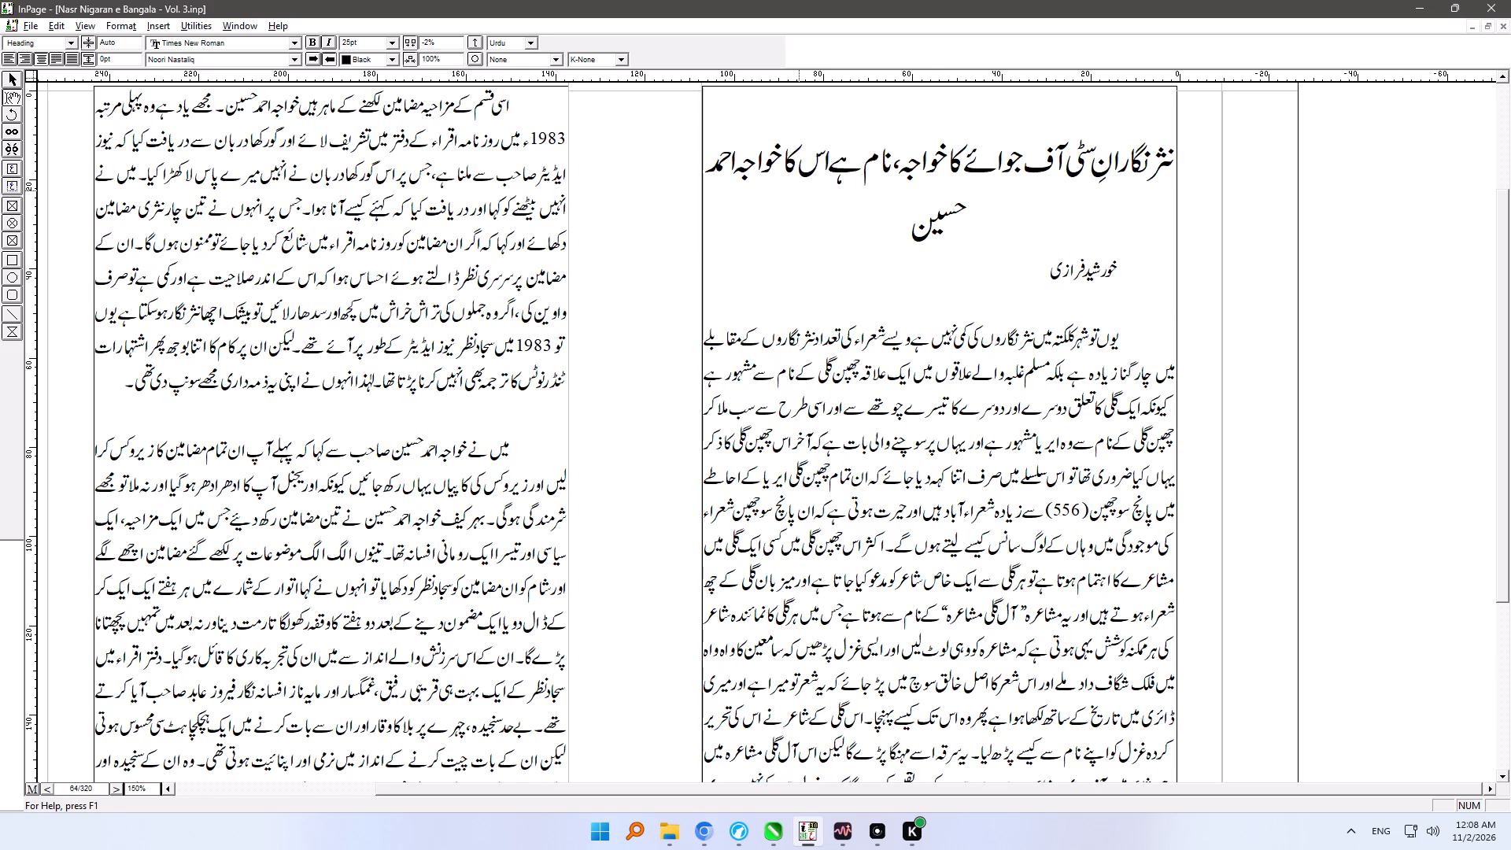
key(BackSpace)
key(BackSpace)
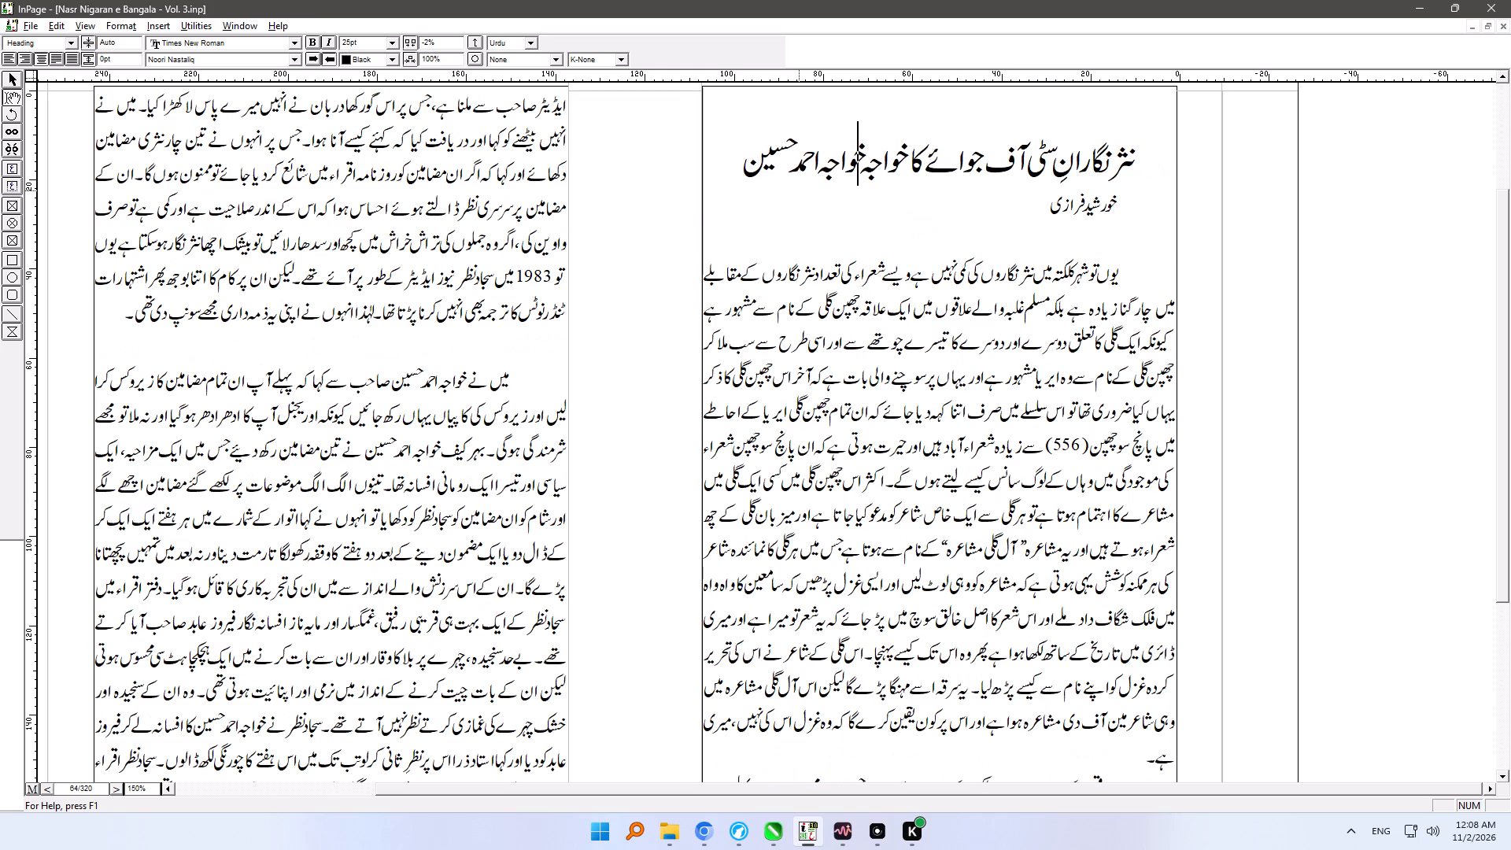
key(shift+colon)
key(BackSpace)
key(shift+colon)
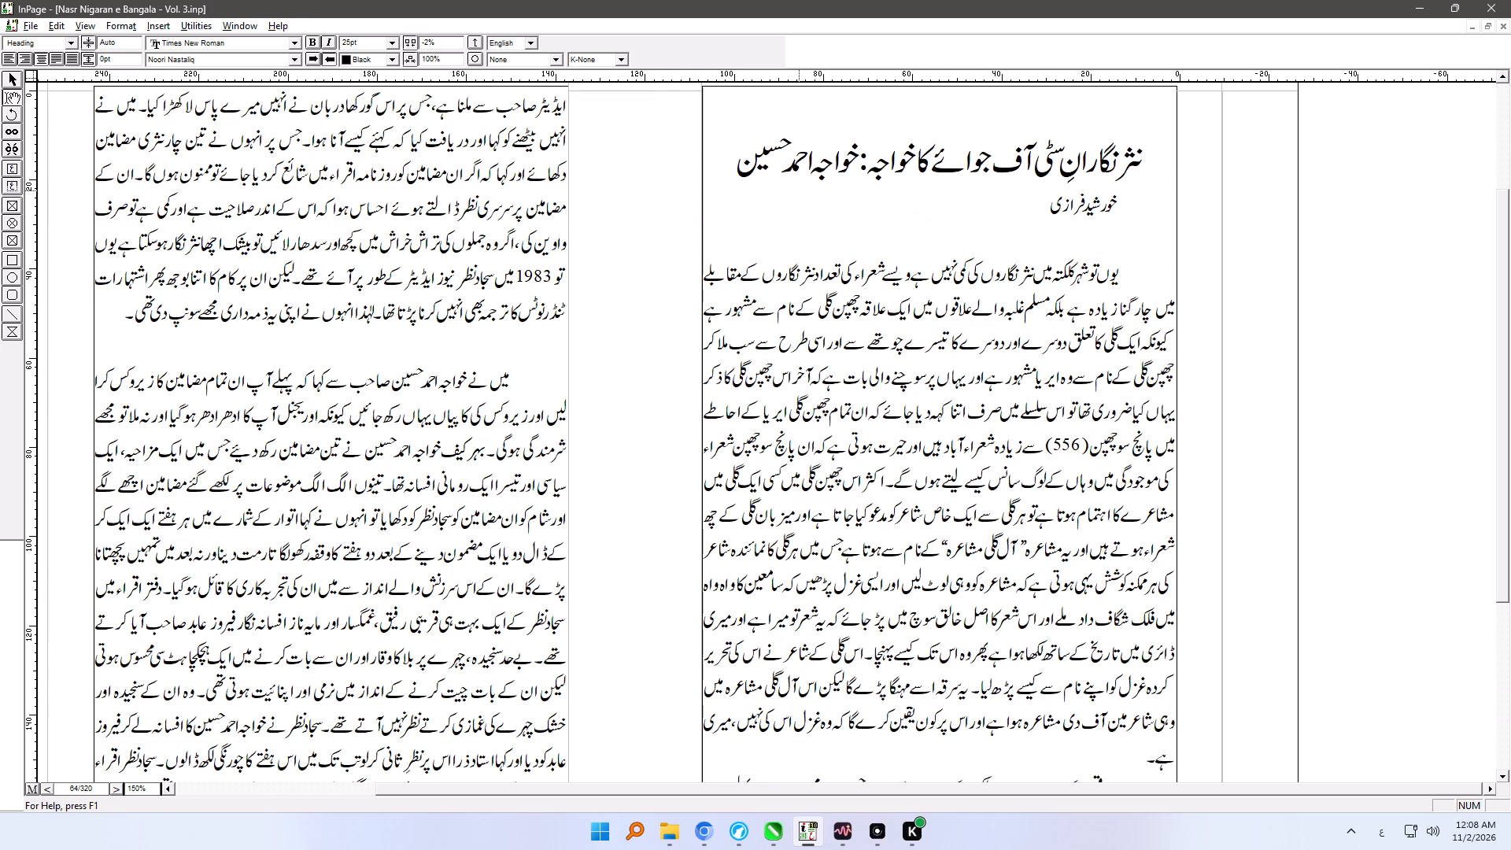
Apply the Musannif style to the author's name line and Heading Gap to the blank line beneath it.
click(1065, 201)
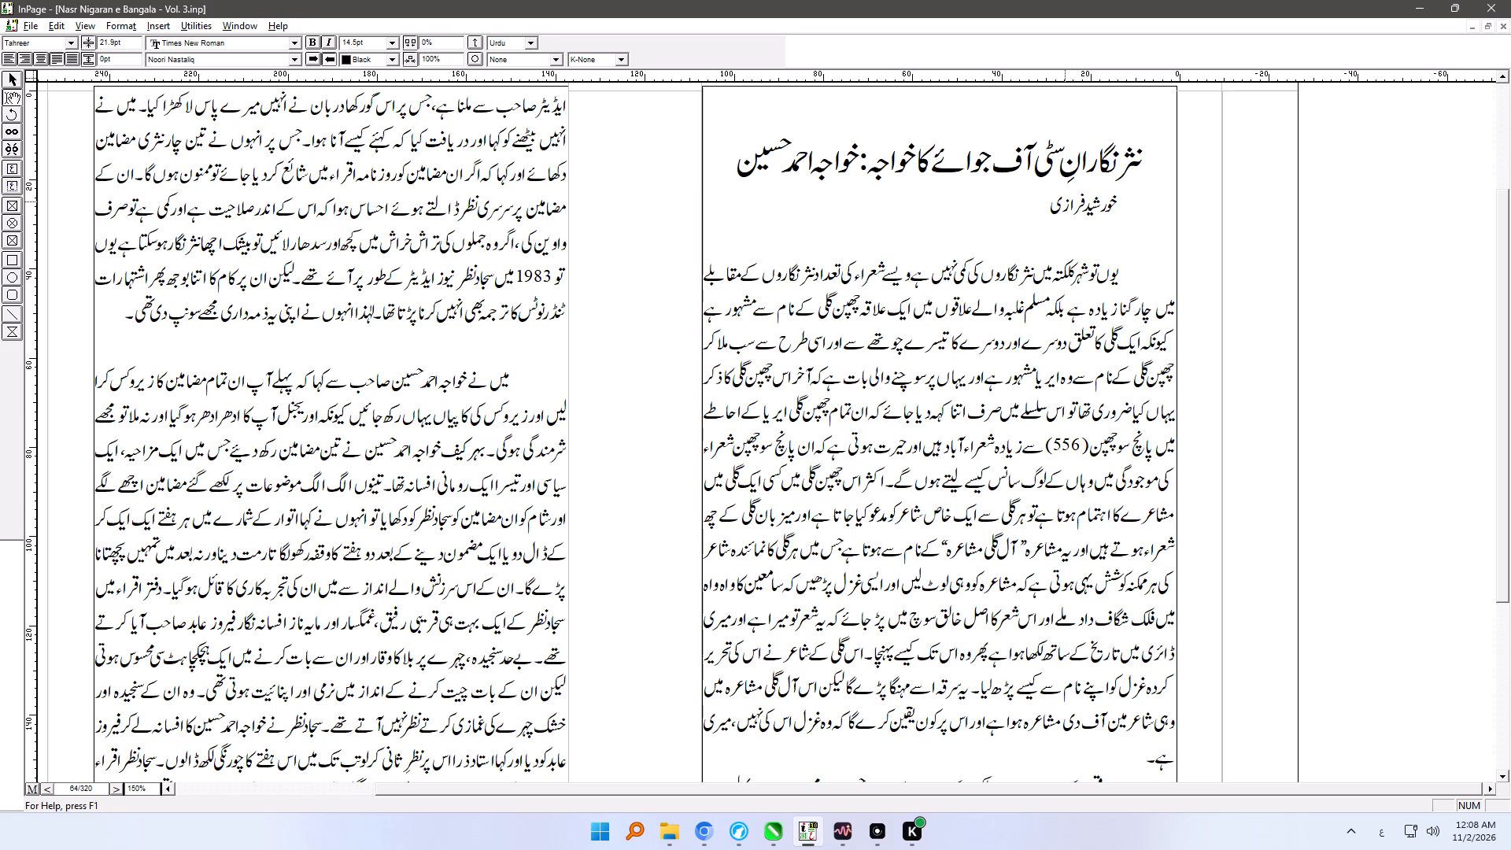
key(ctrl+shift+m)
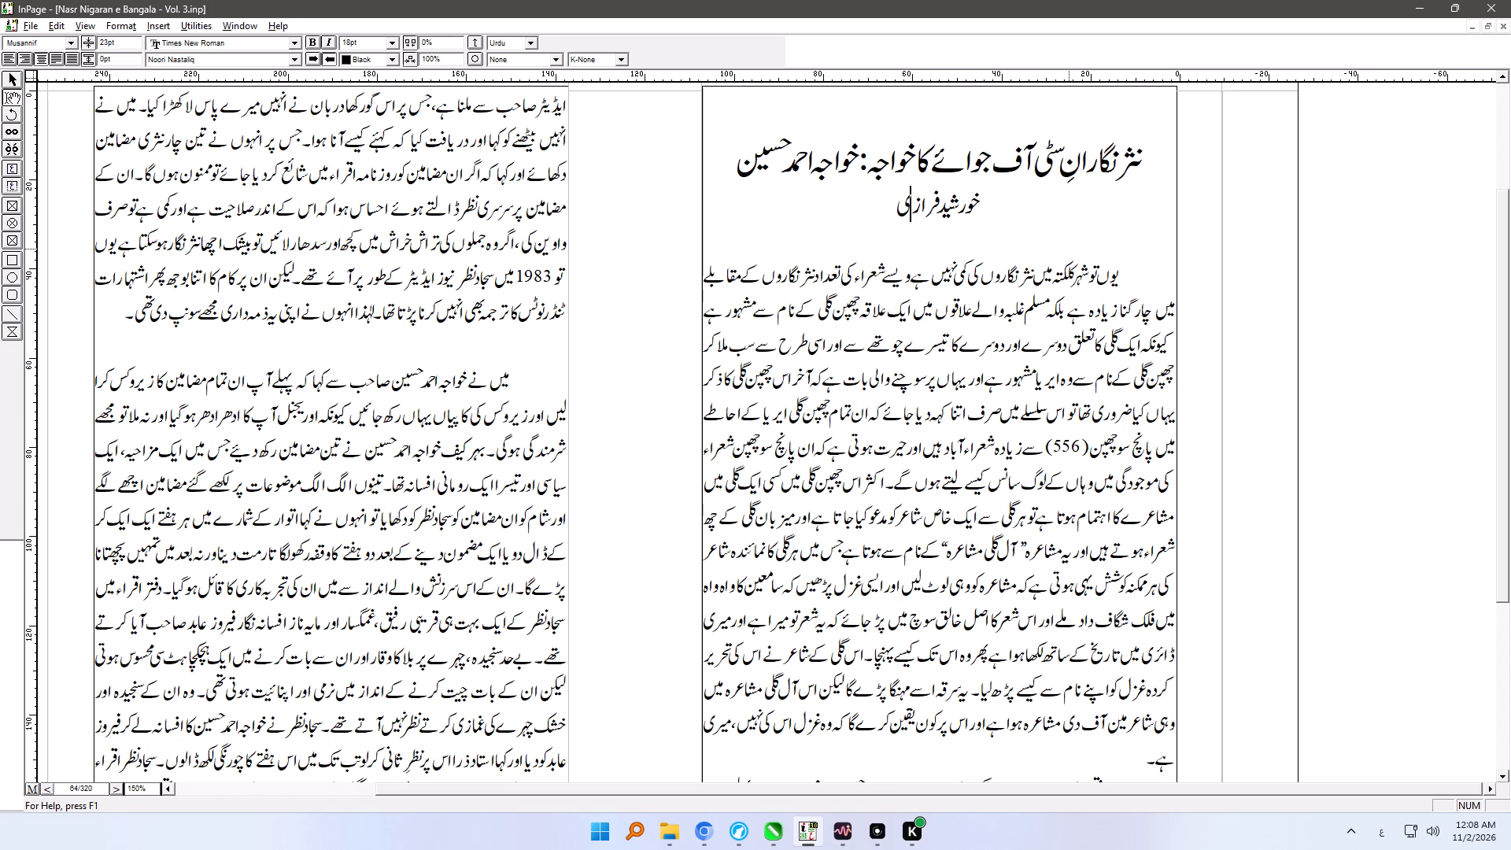
click(1069, 249)
key(ctrl+shift+l)
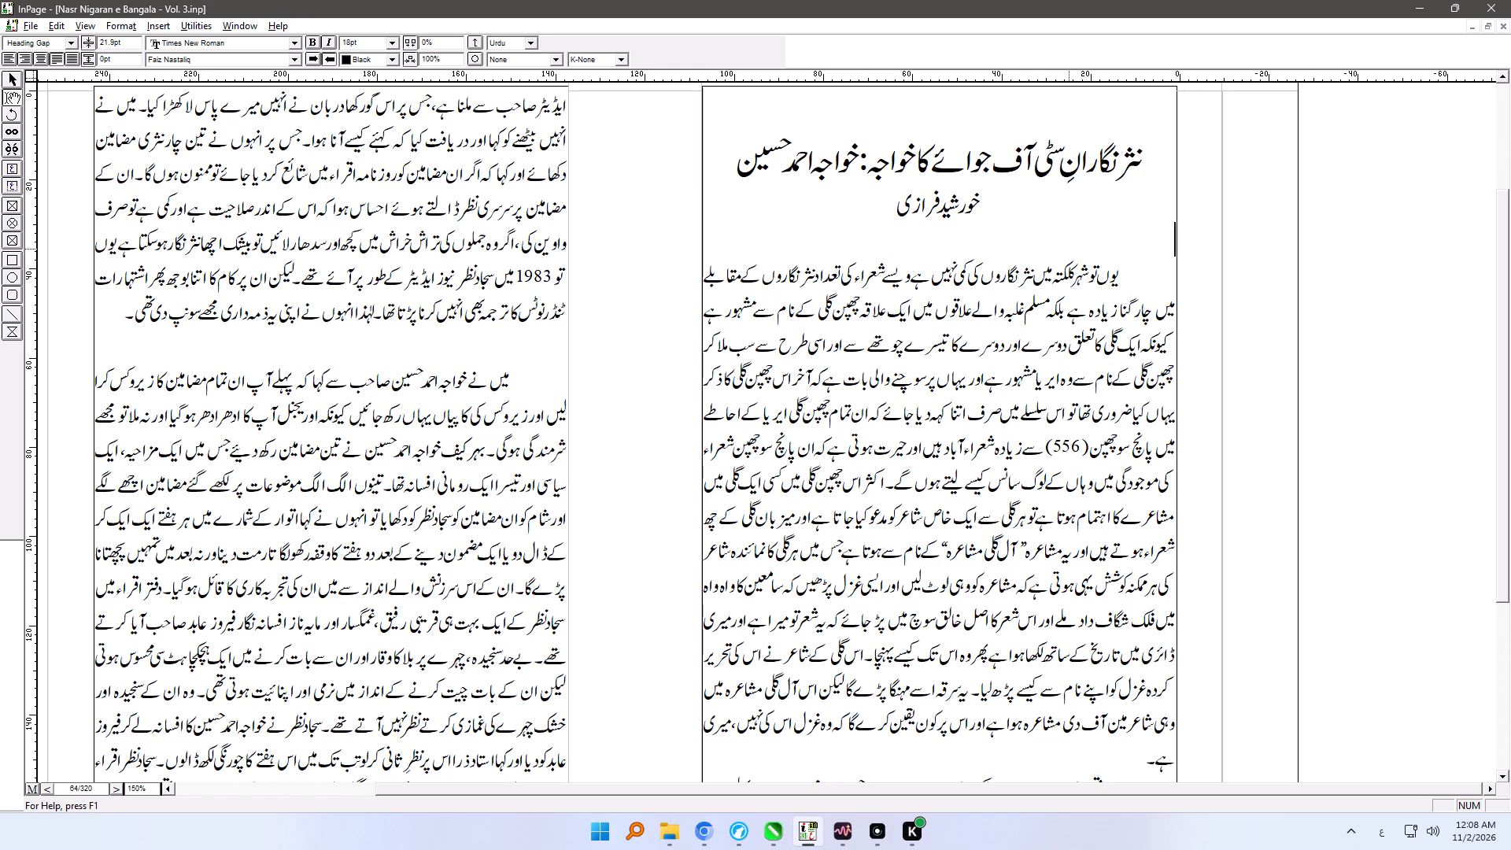
Delete the blank lines before the body paragraphs beginning "میں نے خواجہ" and "دوسرے ہفتے کو".
key(ctrl+Down)
key(ctrl+Down)
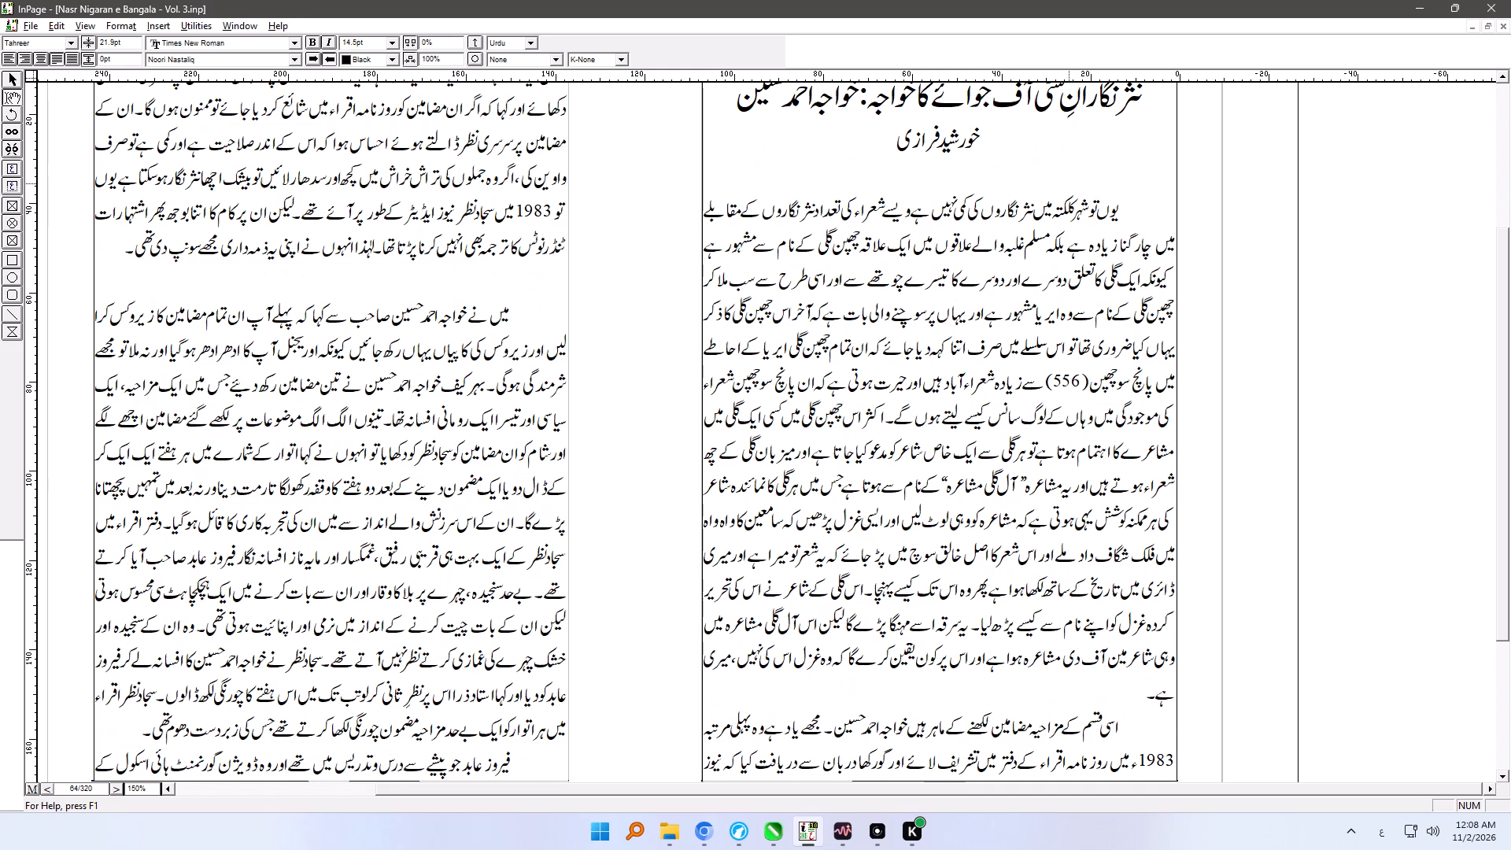
key(ctrl+Down)
key(Delete)
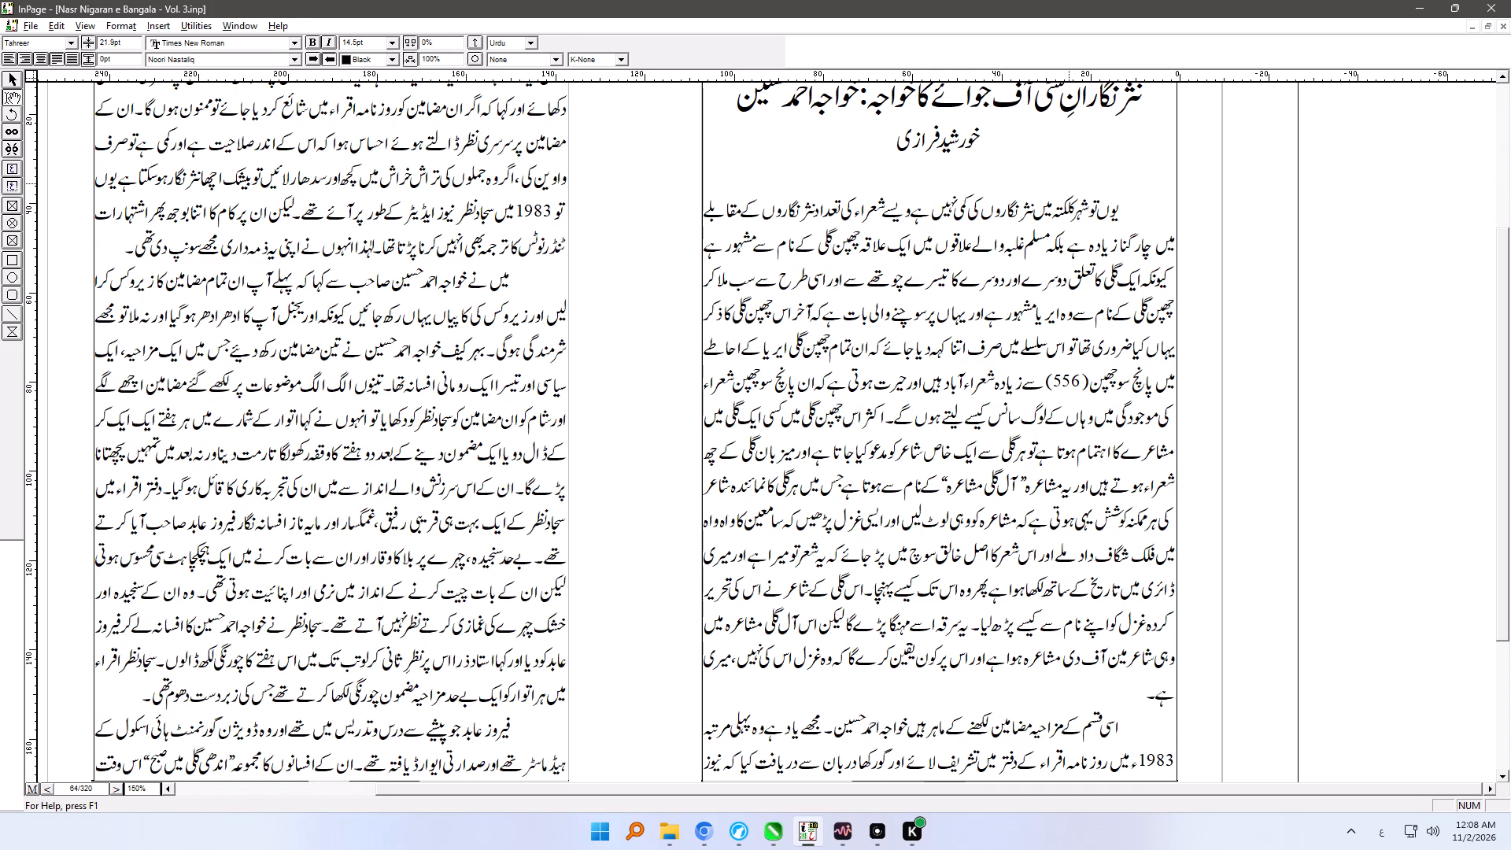
key(ctrl+Down)
key(ctrl+Down)
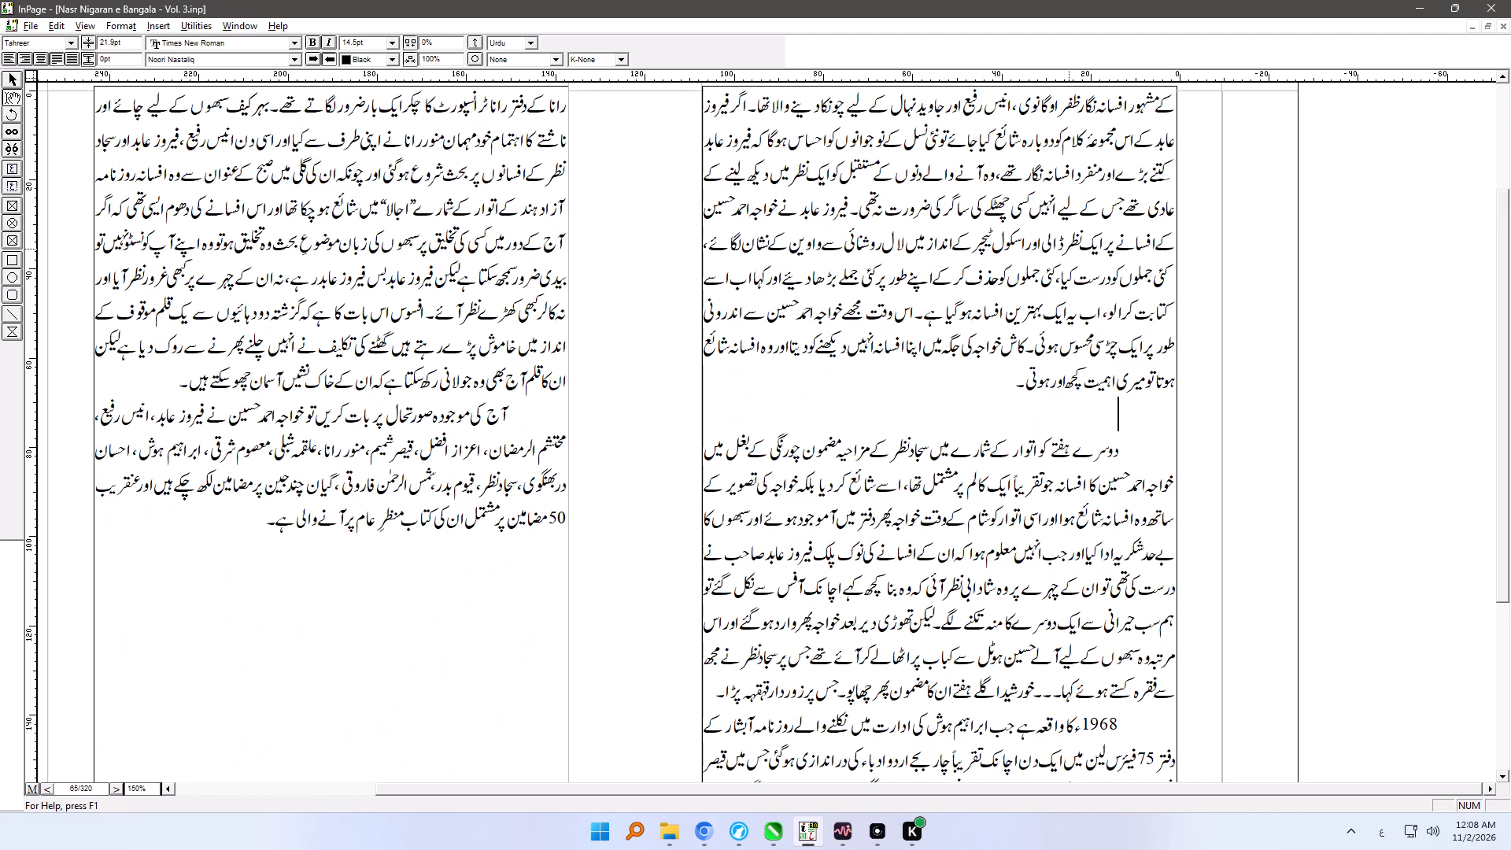
key(Delete)
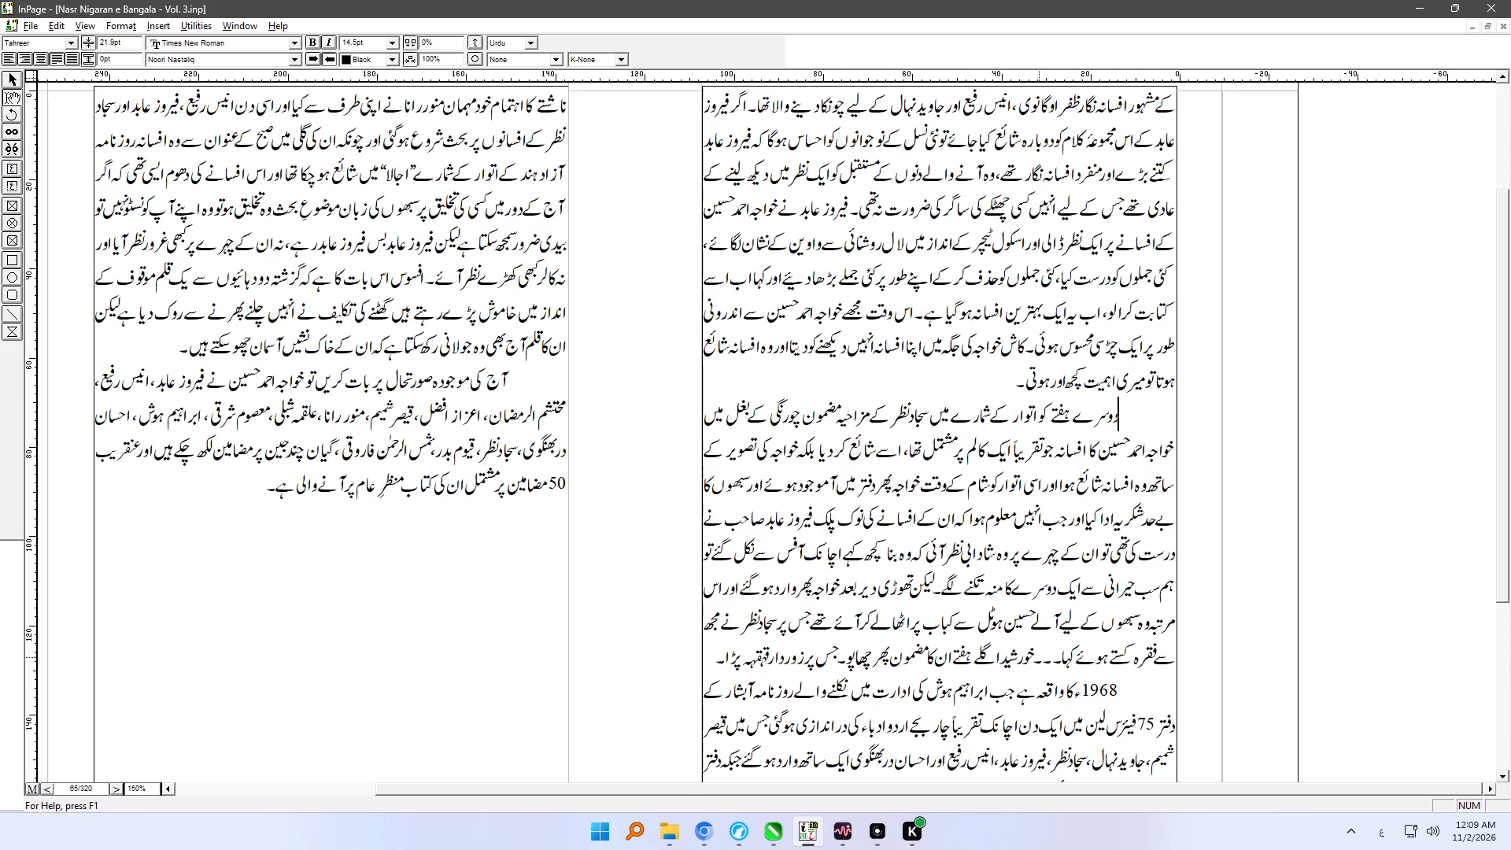
Replace the dashes after "فقرہ کستے ہوئے کہا" on page 65 with five dots.
drag(1037, 656, 1060, 654)
drag(1060, 654, 1061, 654)
text(.....)
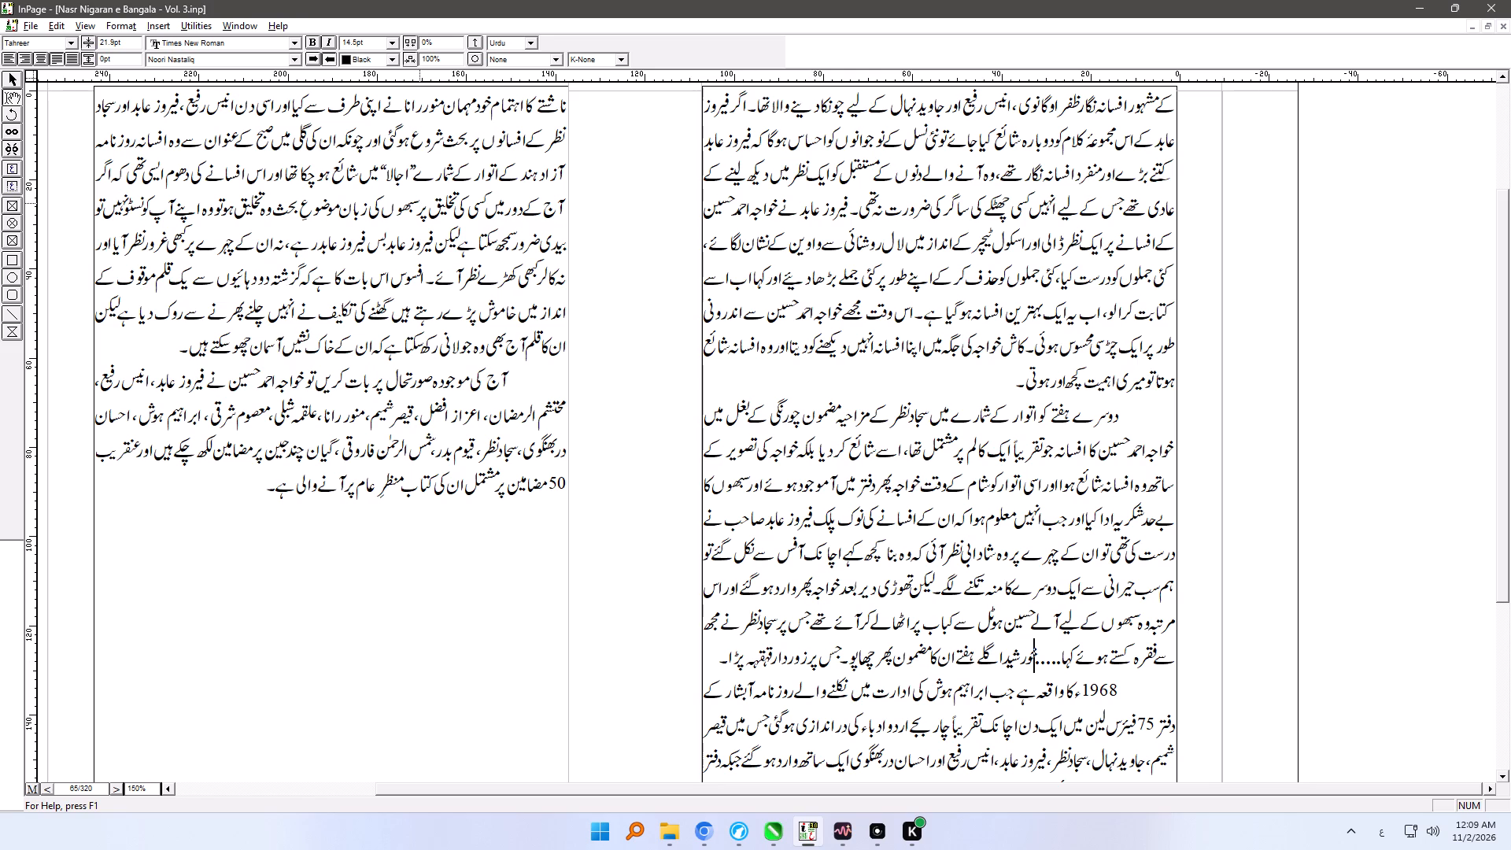
Correct the misspelt word after "اپنے آپ کو" in the 1968 paragraph to "منٹو".
click(142, 204)
key(Delete)
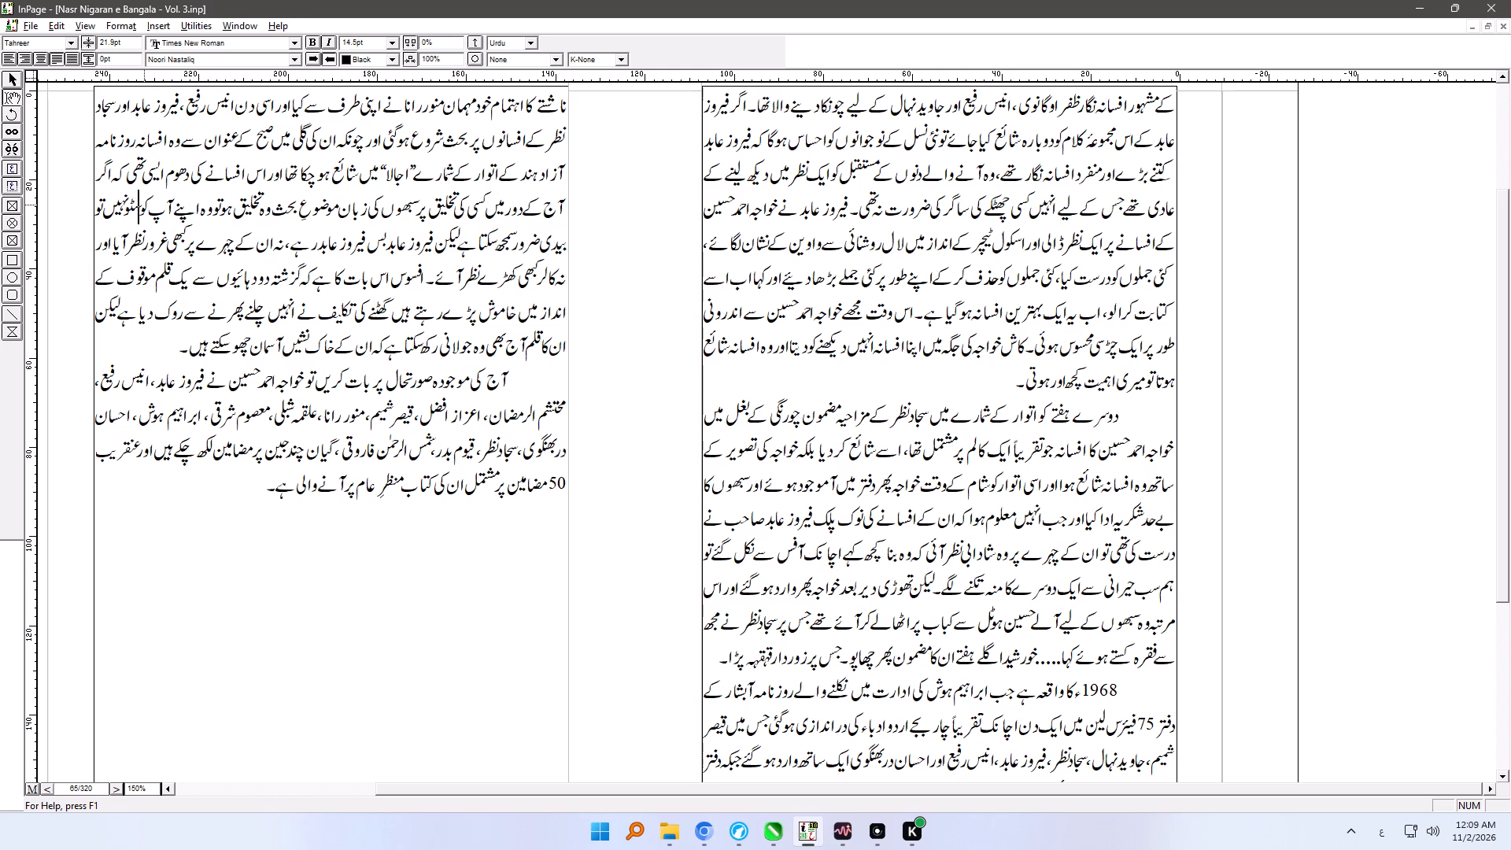
key(Delete)
text(من)
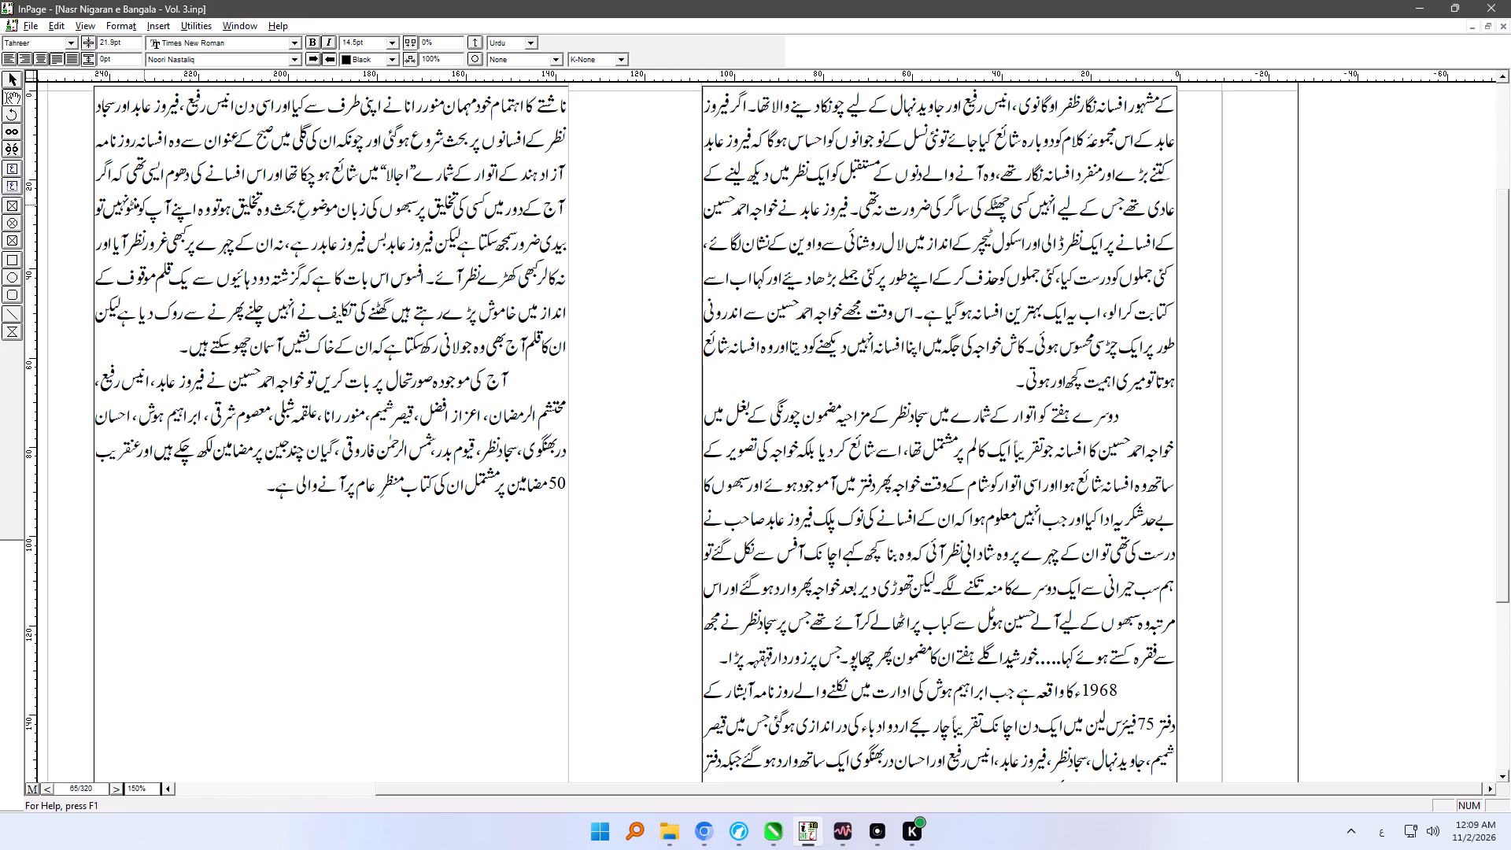
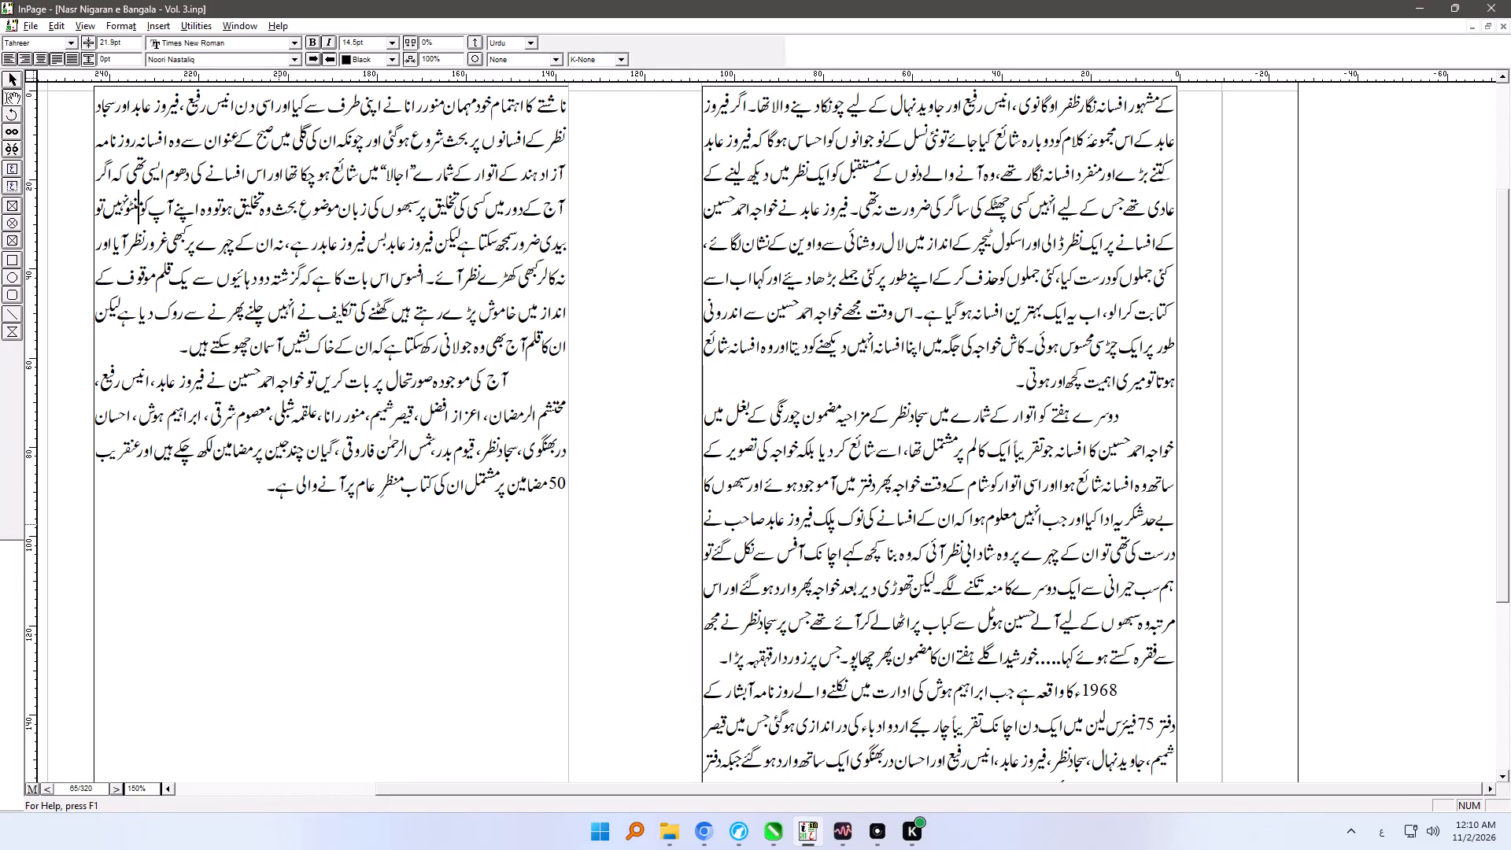
Add blank lines after the finished article up to the start of spread 66, styling its first line Heading Gap and the following line Tahreer.
click(237, 502)
key(Return)
key(Return)
key(Return)
key(Return)
key(Return)
key(Return)
key(Return)
key(Return)
key(Return)
key(Return)
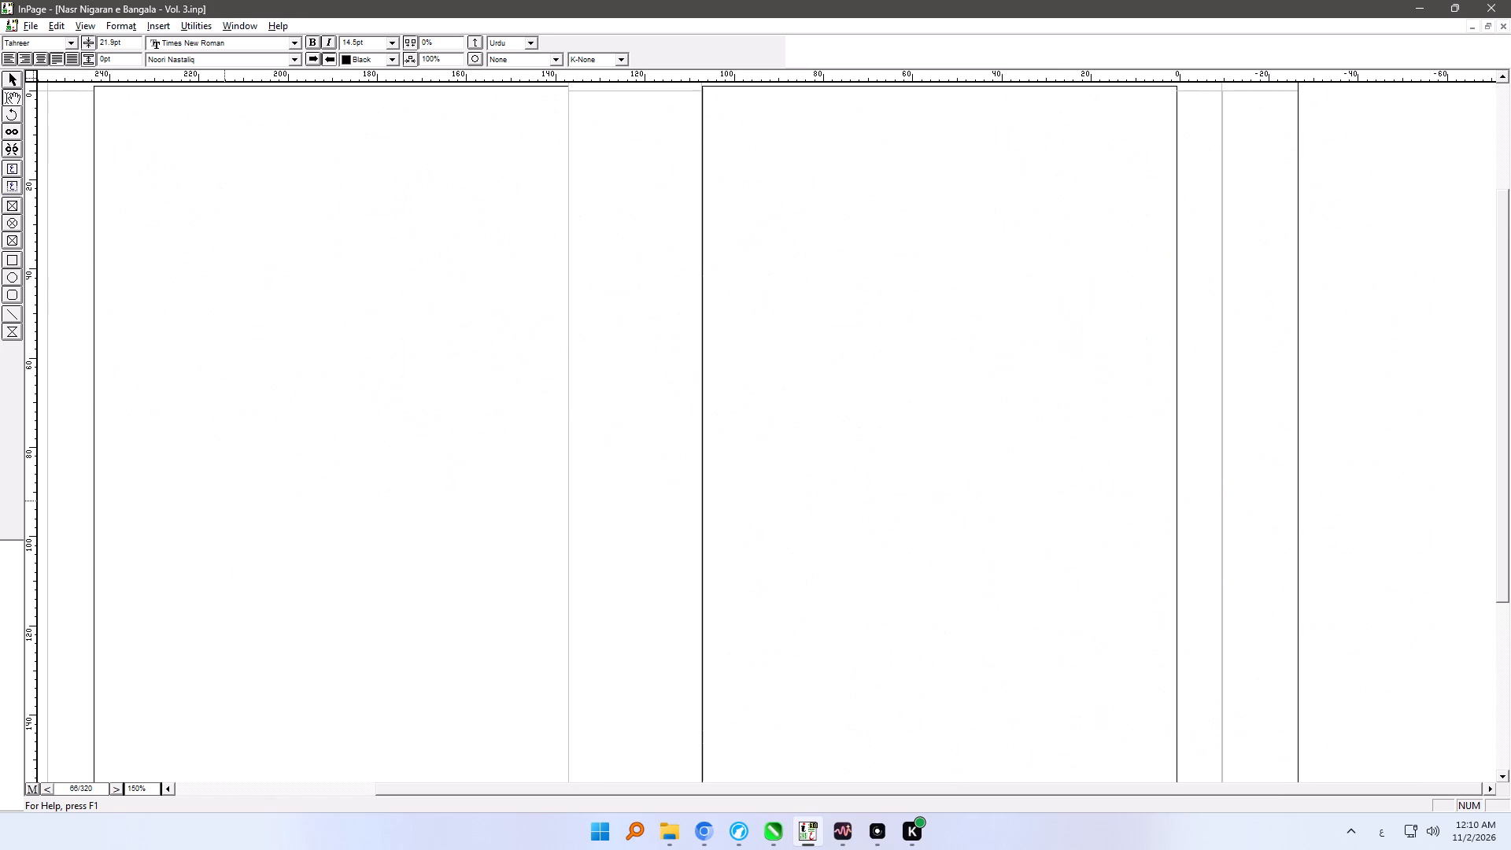
key(ctrl+shift+t)
key(ctrl+shift+l)
key(Return)
key(ctrl+shift+t)
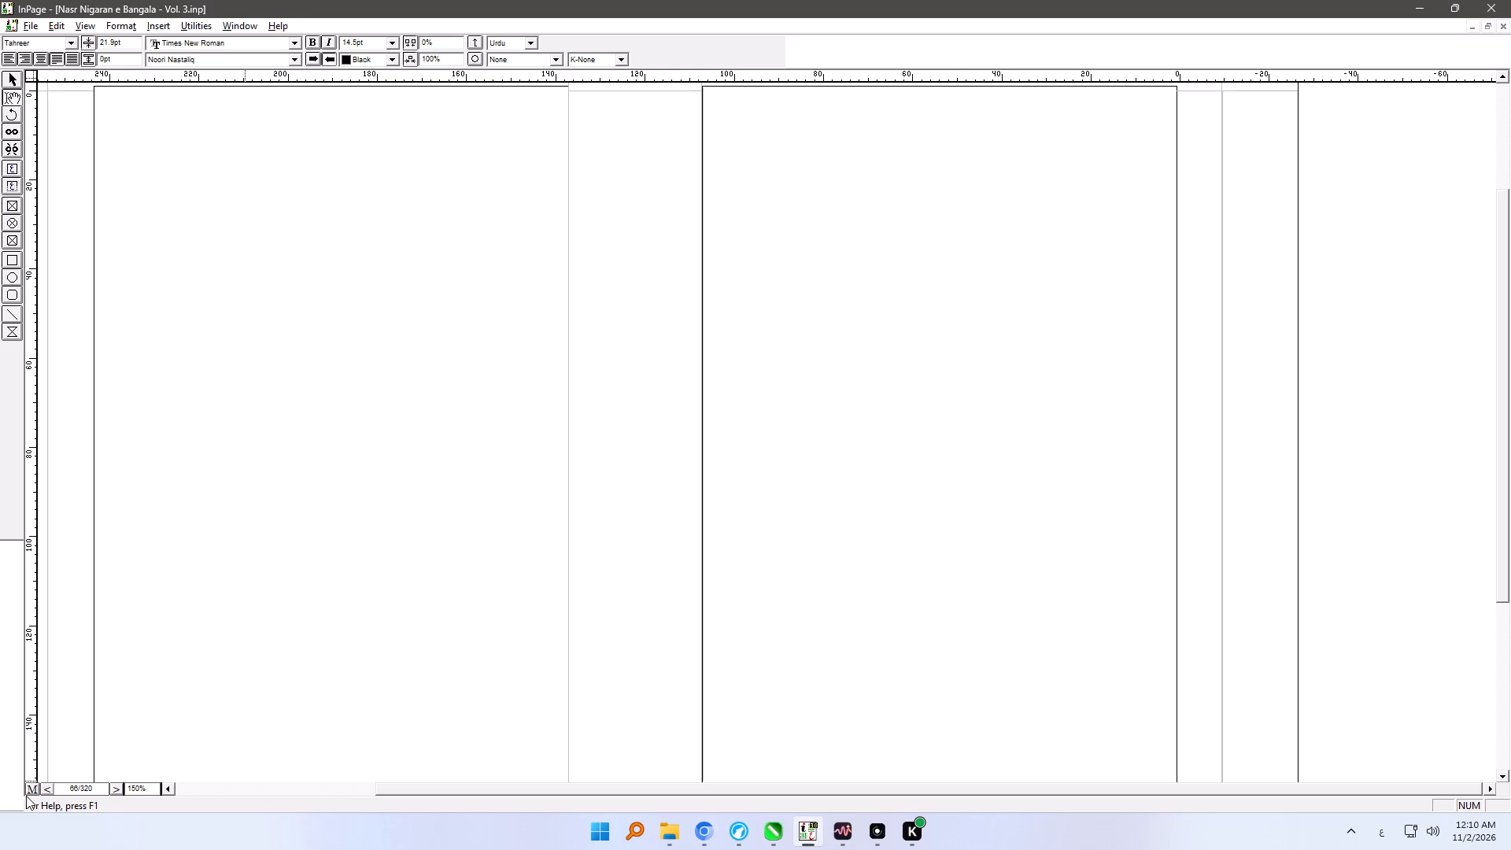
click(744, 837)
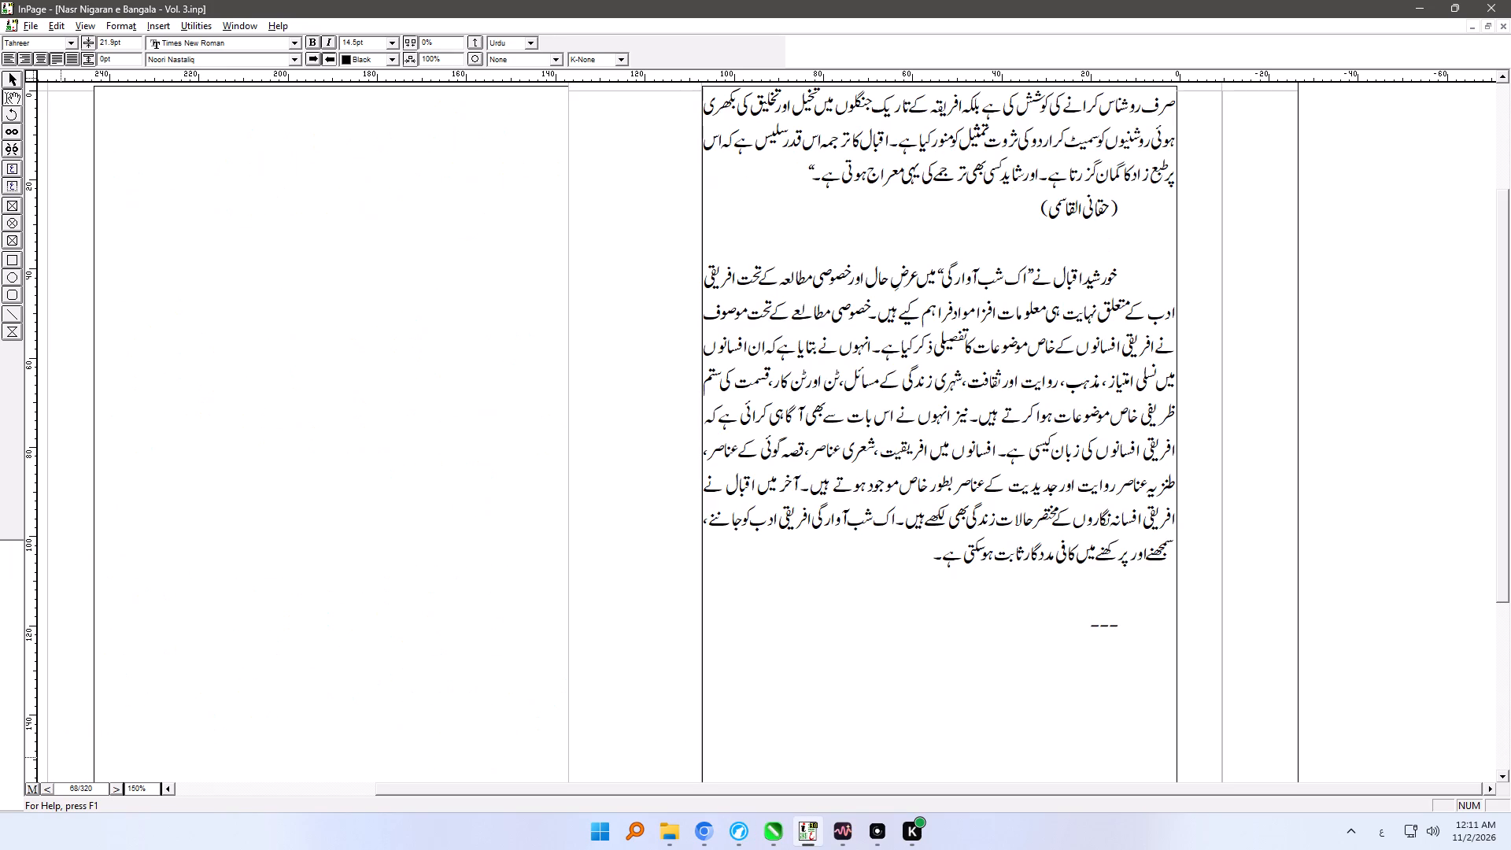
Delete Gemini's introductory paragraph, beginning "آپ کی ہدایات", and the blank line above the new article's title.
click(112, 792)
click(114, 790)
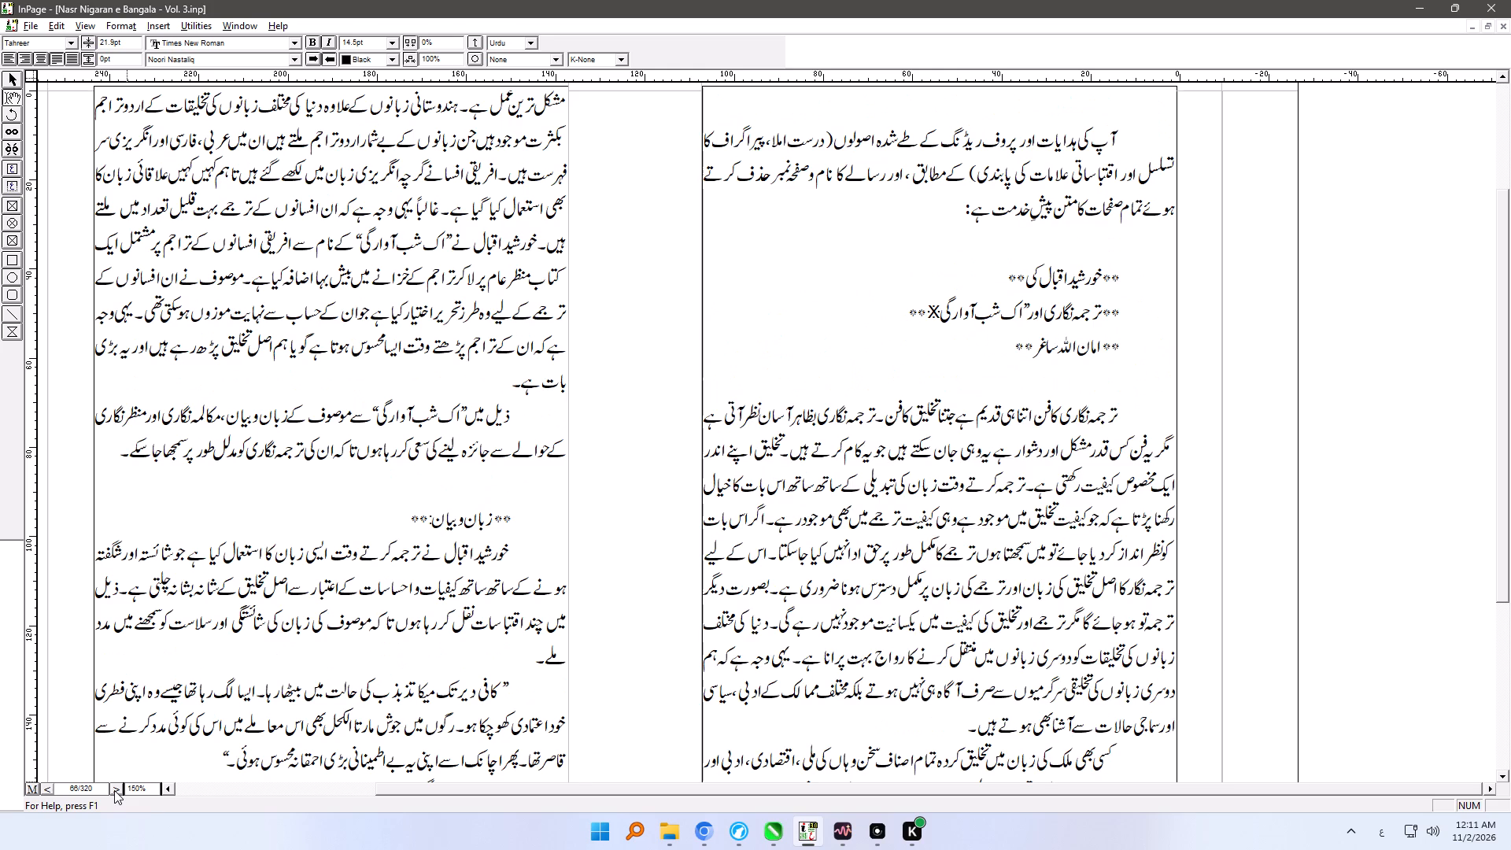
click(1139, 109)
drag(1129, 138, 975, 227)
key(Delete)
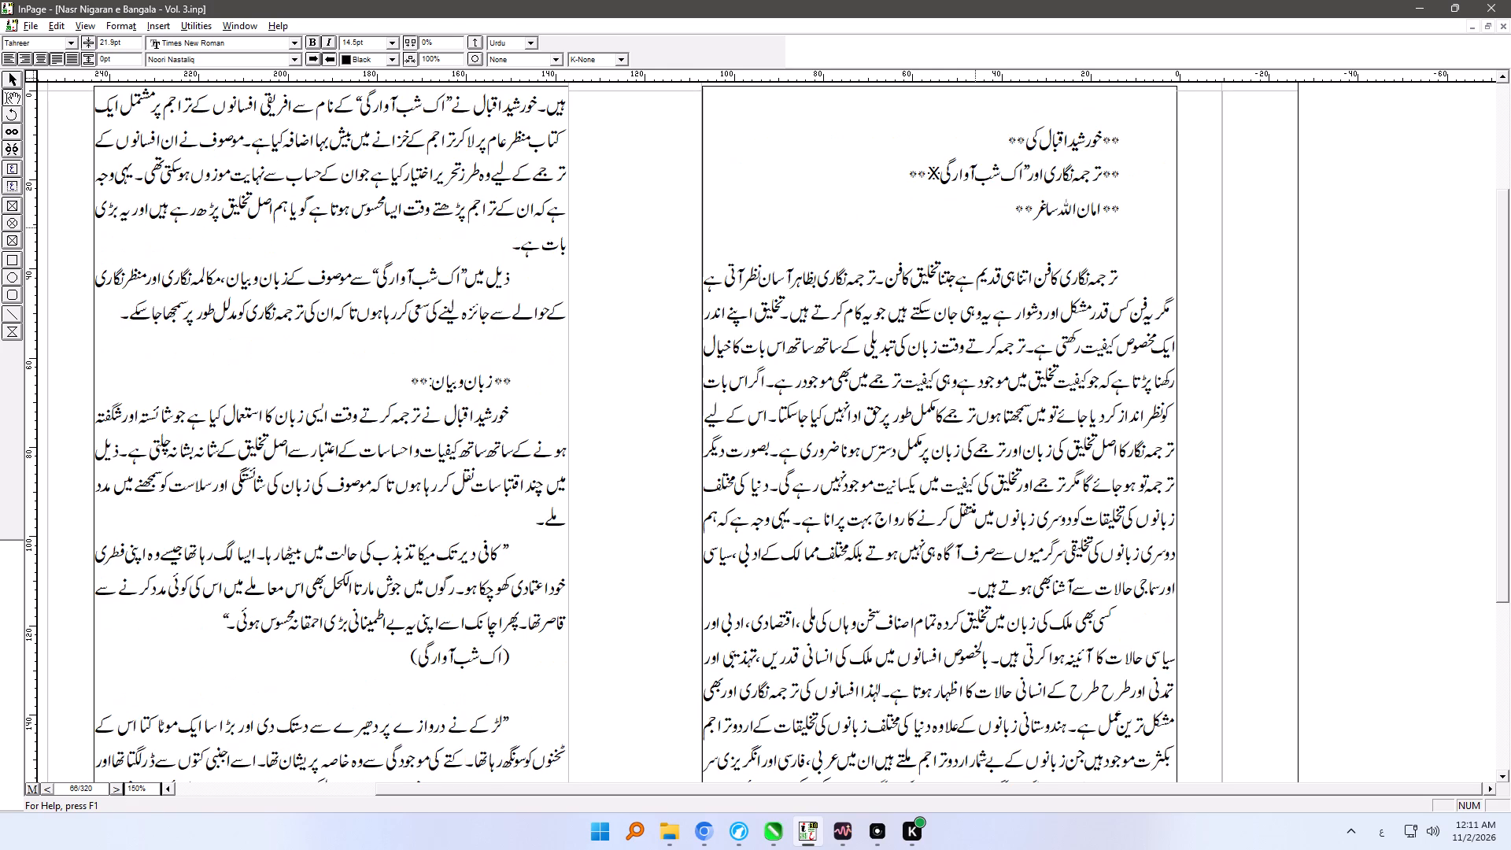
Join the article's two title lines into one with a space, removing the marker symbols around the first and before "ترجمہ نگاری".
key(Delete)
key(Delete)
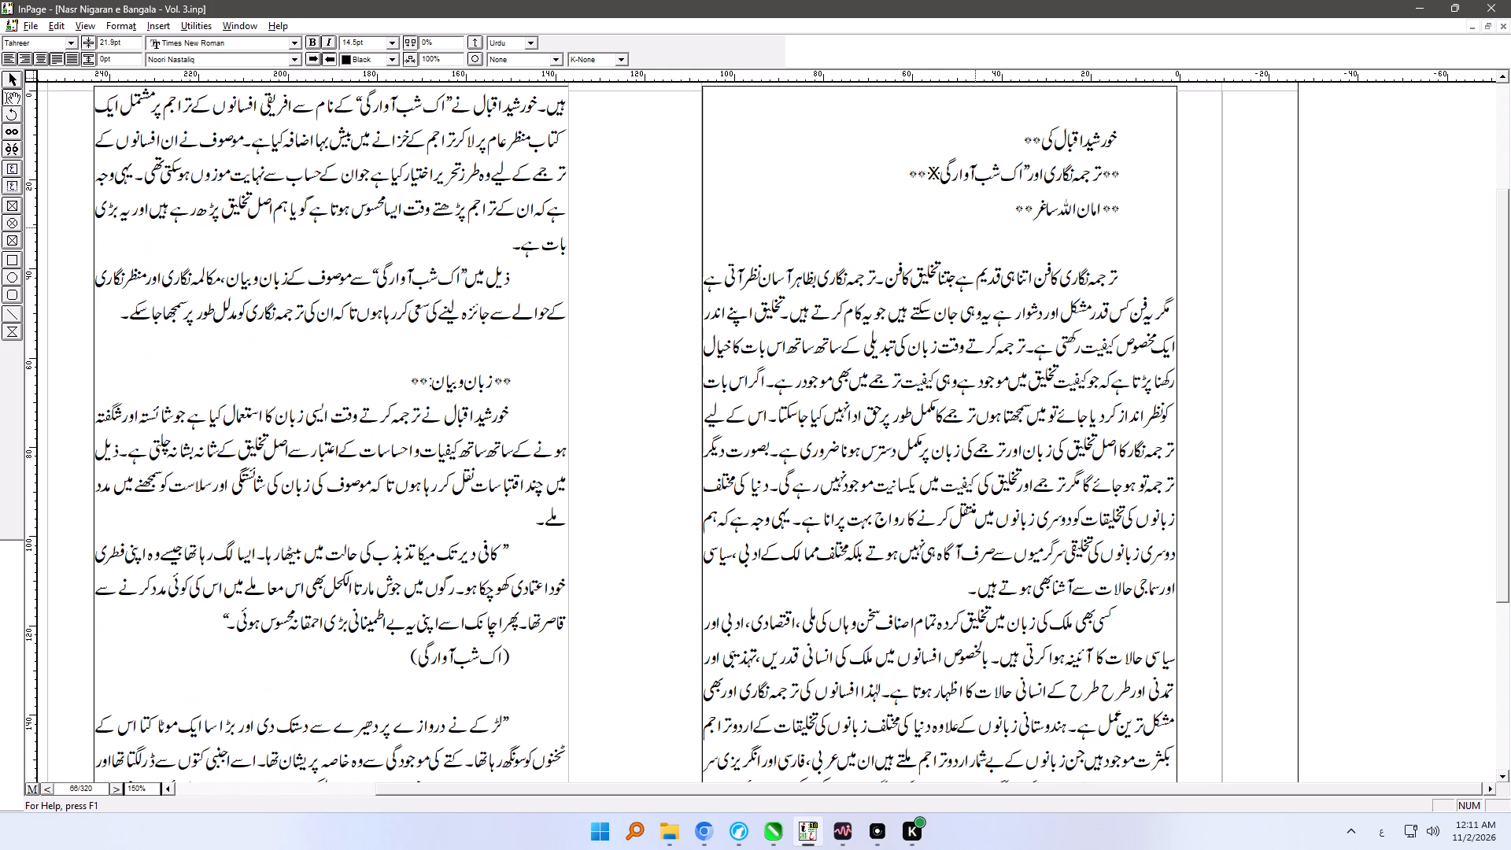
click(1007, 123)
key(BackSpace)
key(BackSpace)
key(Delete)
key(Delete)
key(Delete)
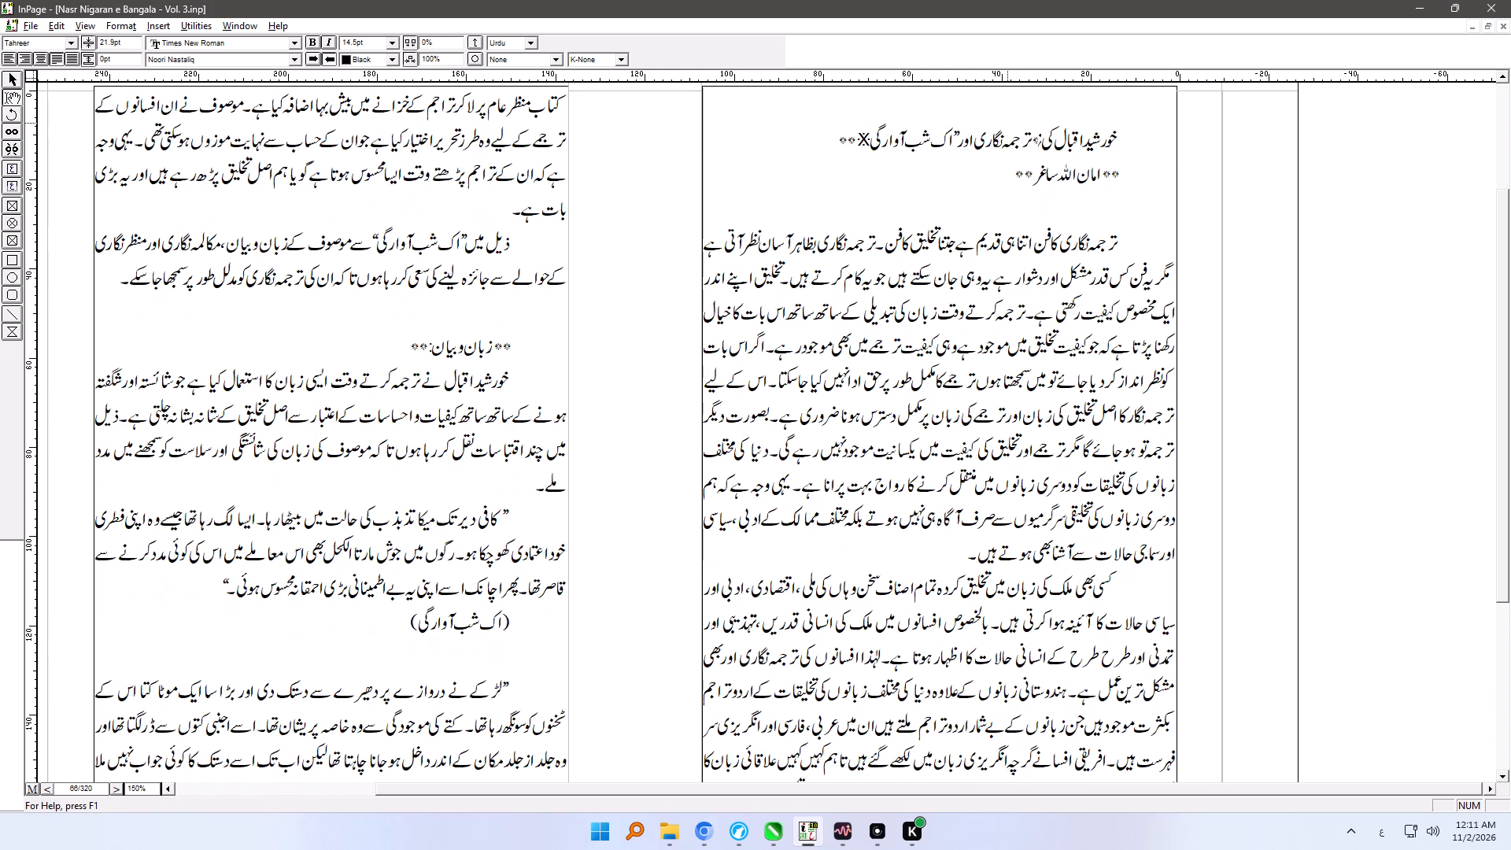
key(space)
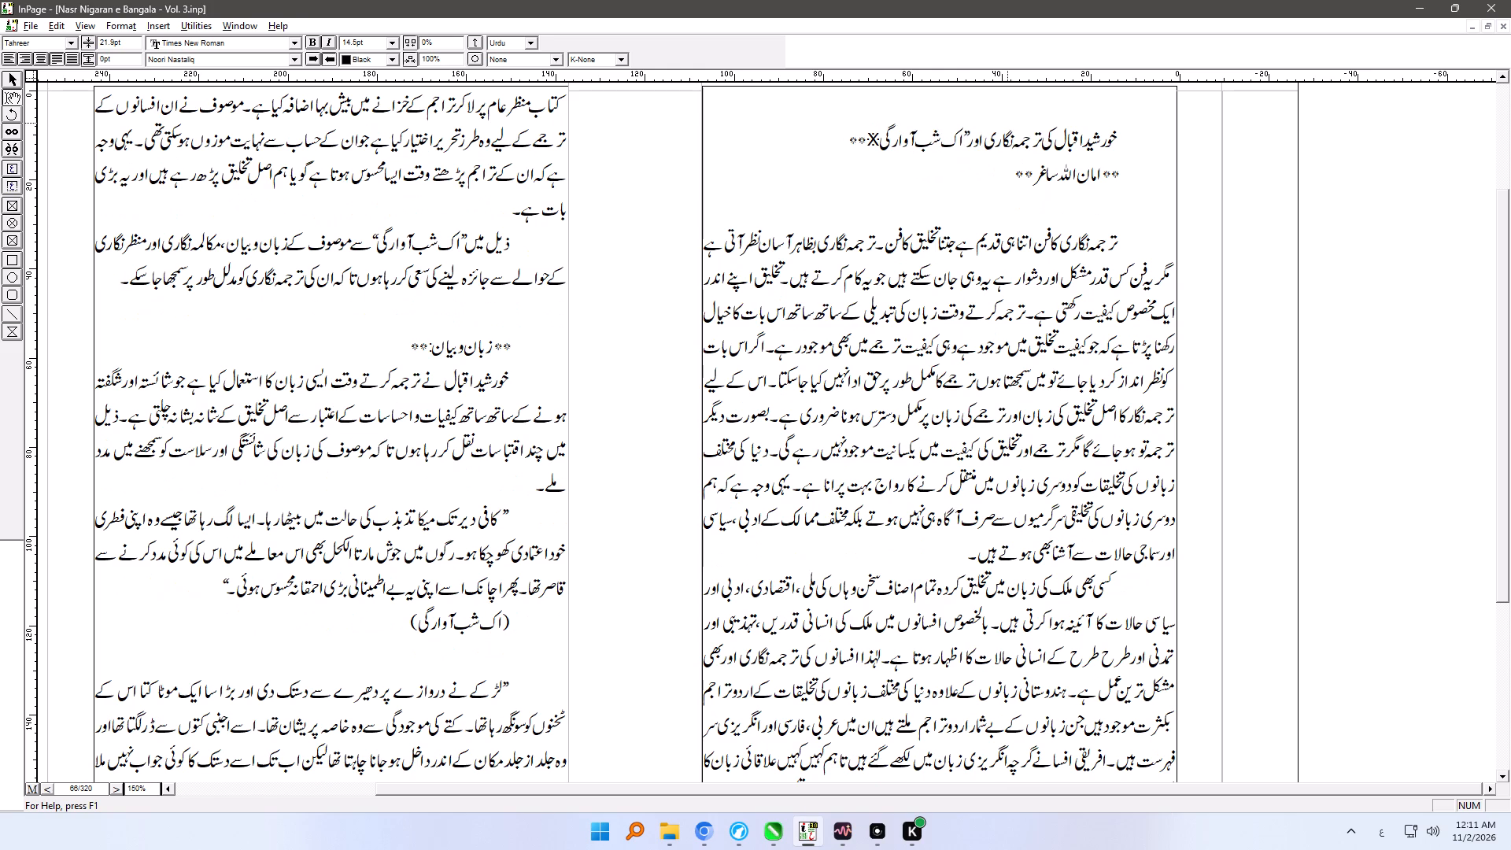
Replace the stray symbols after "اک شب آوارگی" in the title with a closing quotation mark and apply the Heading style.
drag(848, 134, 877, 134)
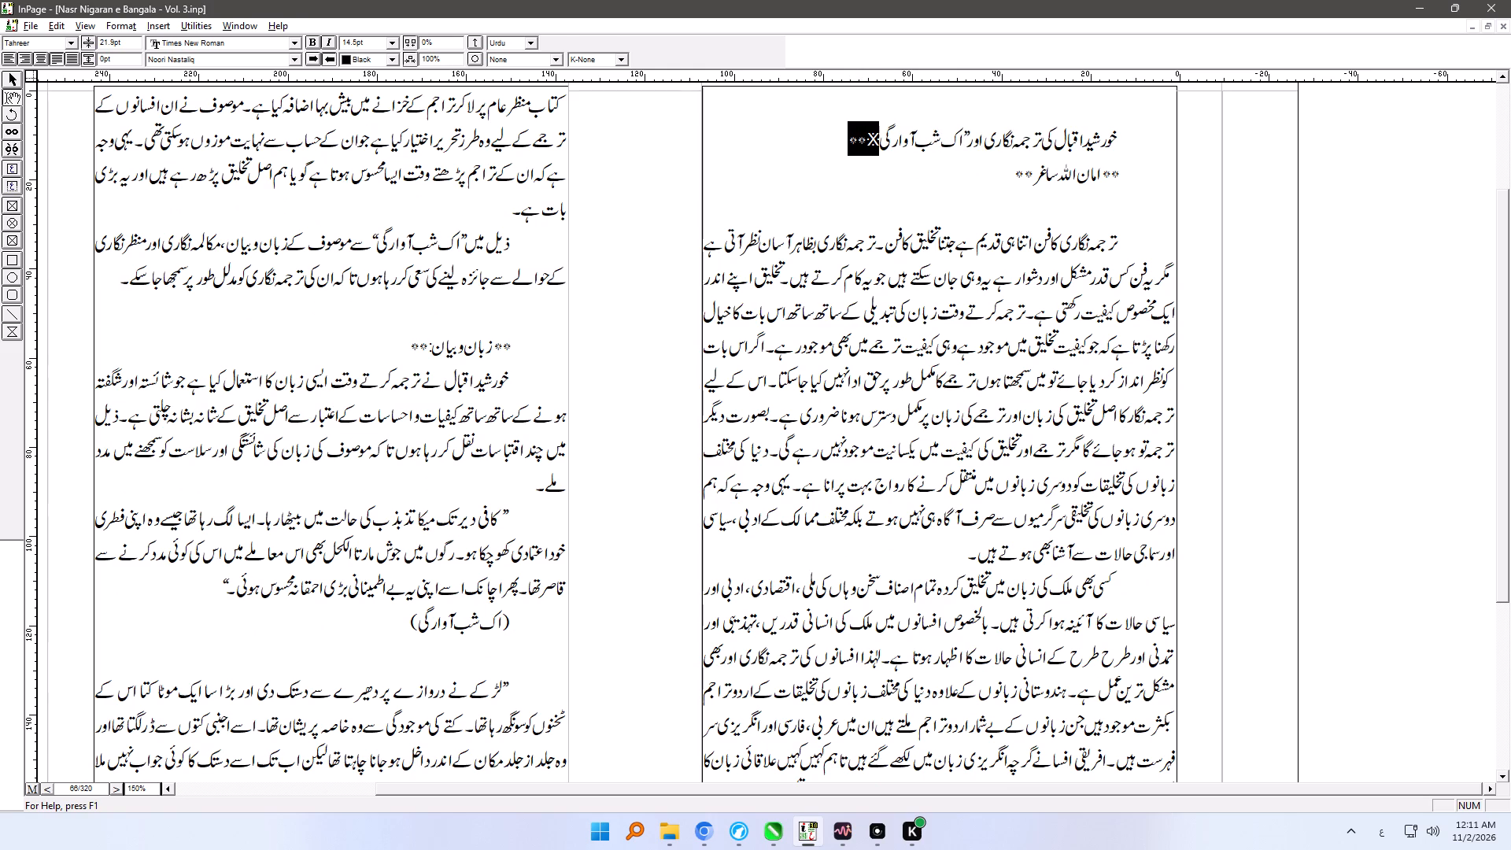
drag(877, 134, 881, 134)
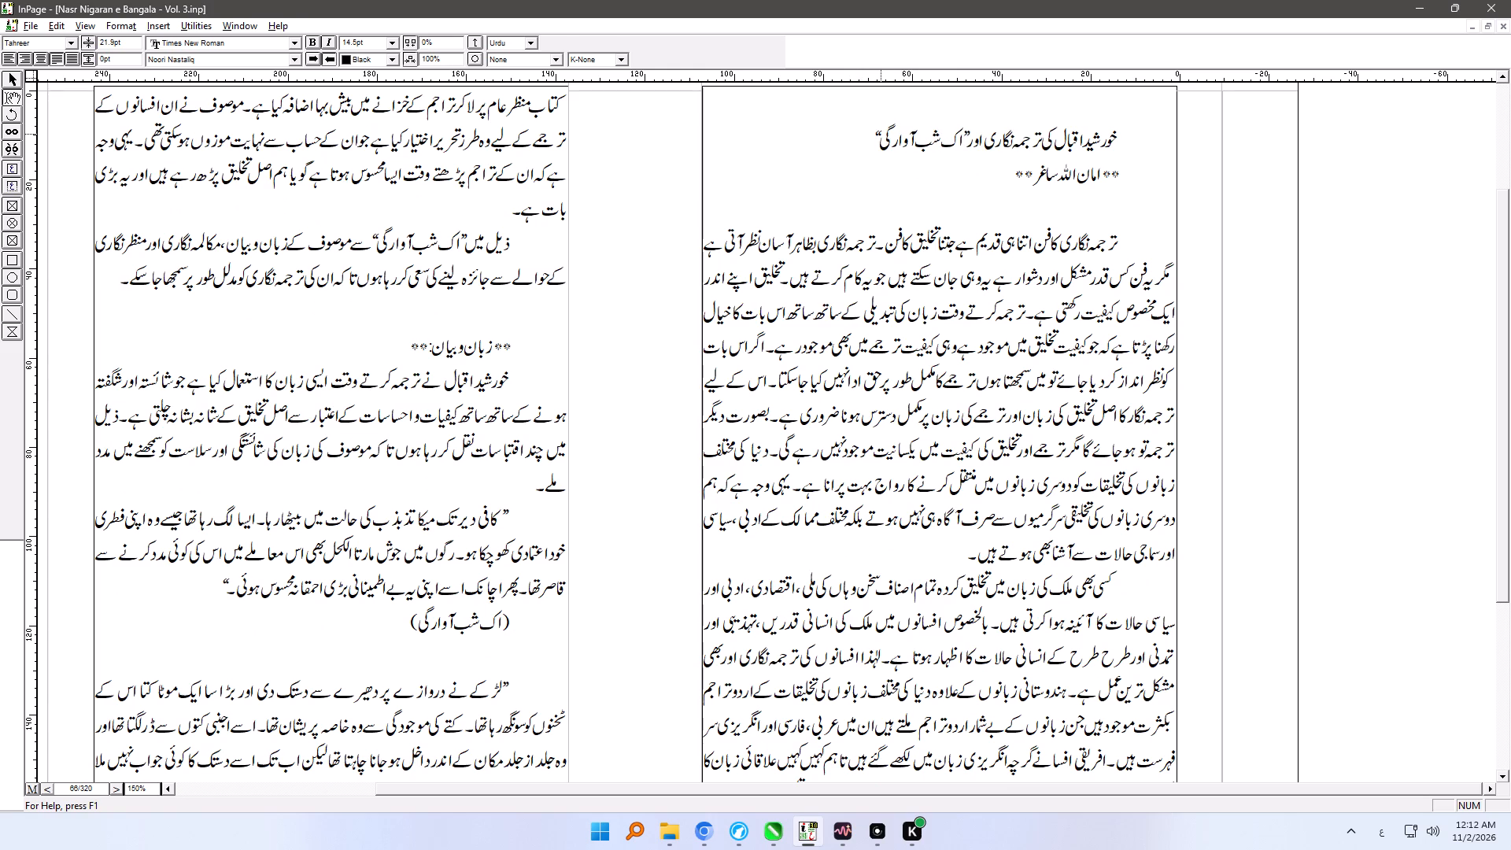
key(ctrl+shift+h)
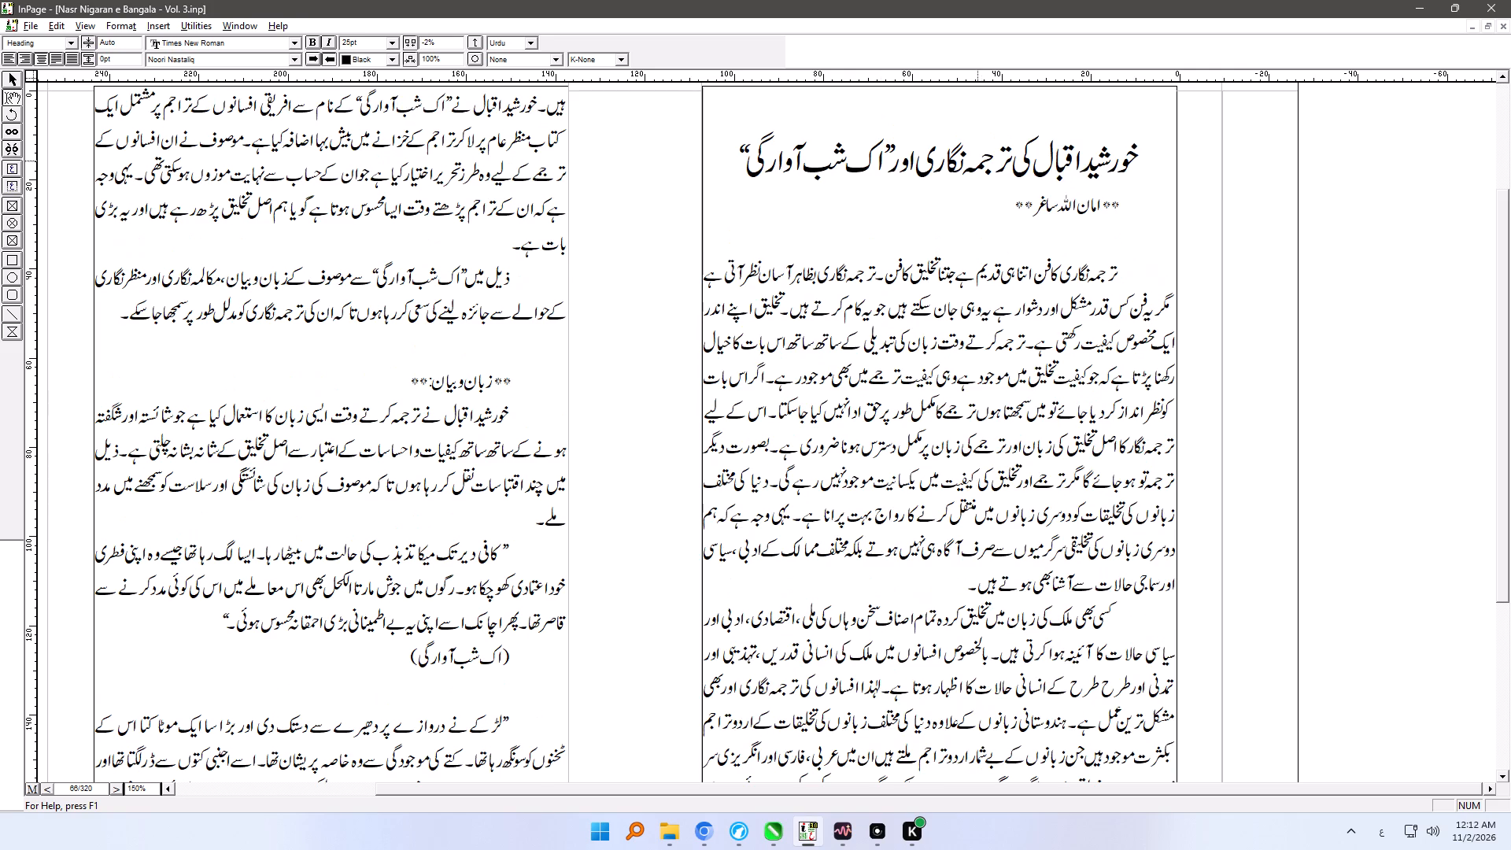
Remove the marker symbols on both sides of the author's name and apply the Musannif style to that line.
drag(1127, 204, 1105, 204)
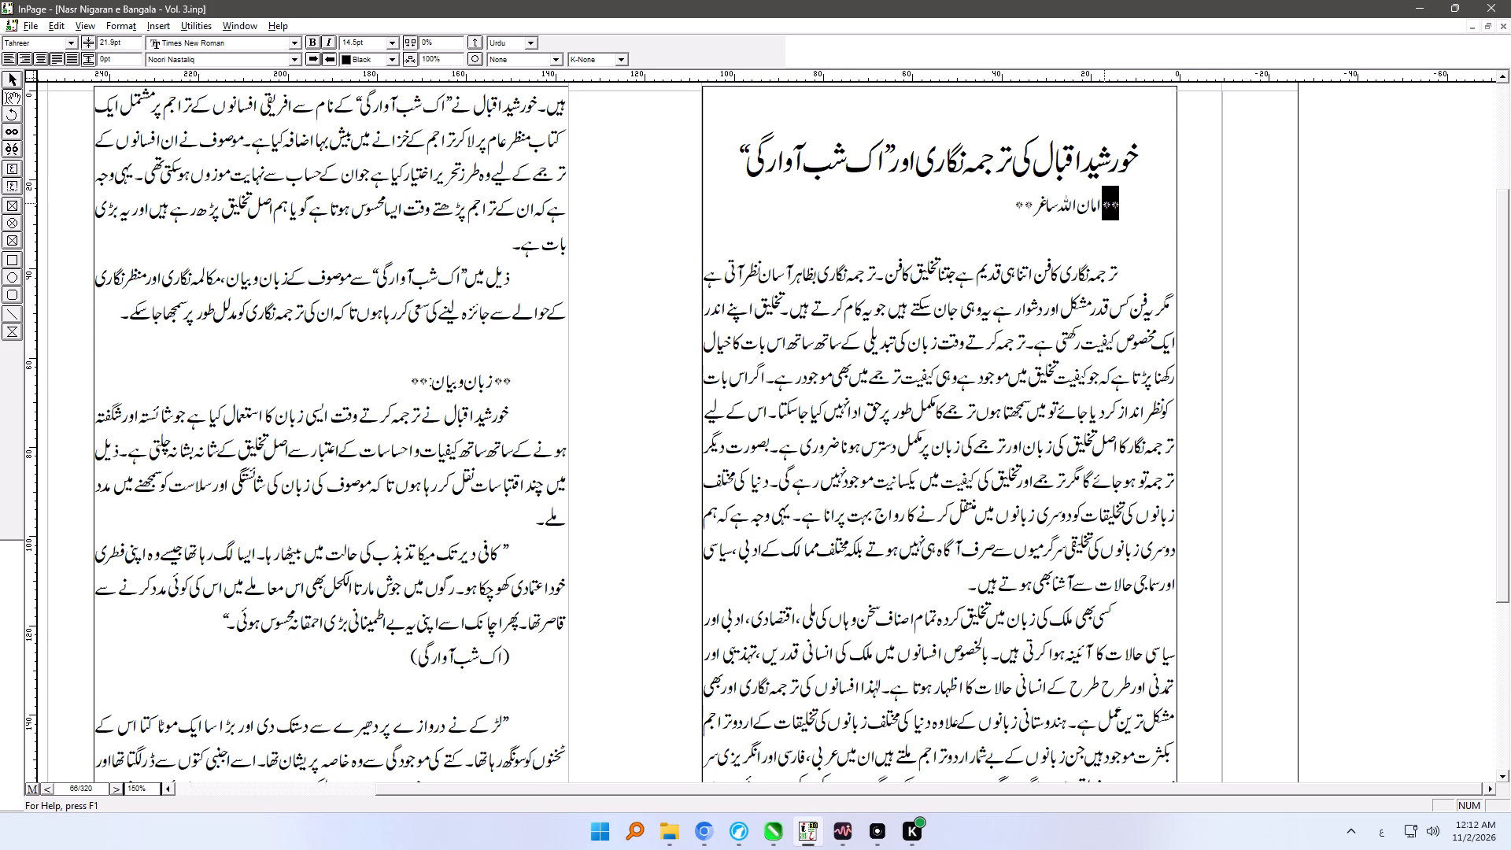
key(Delete)
click(1017, 199)
key(BackSpace)
key(BackSpace)
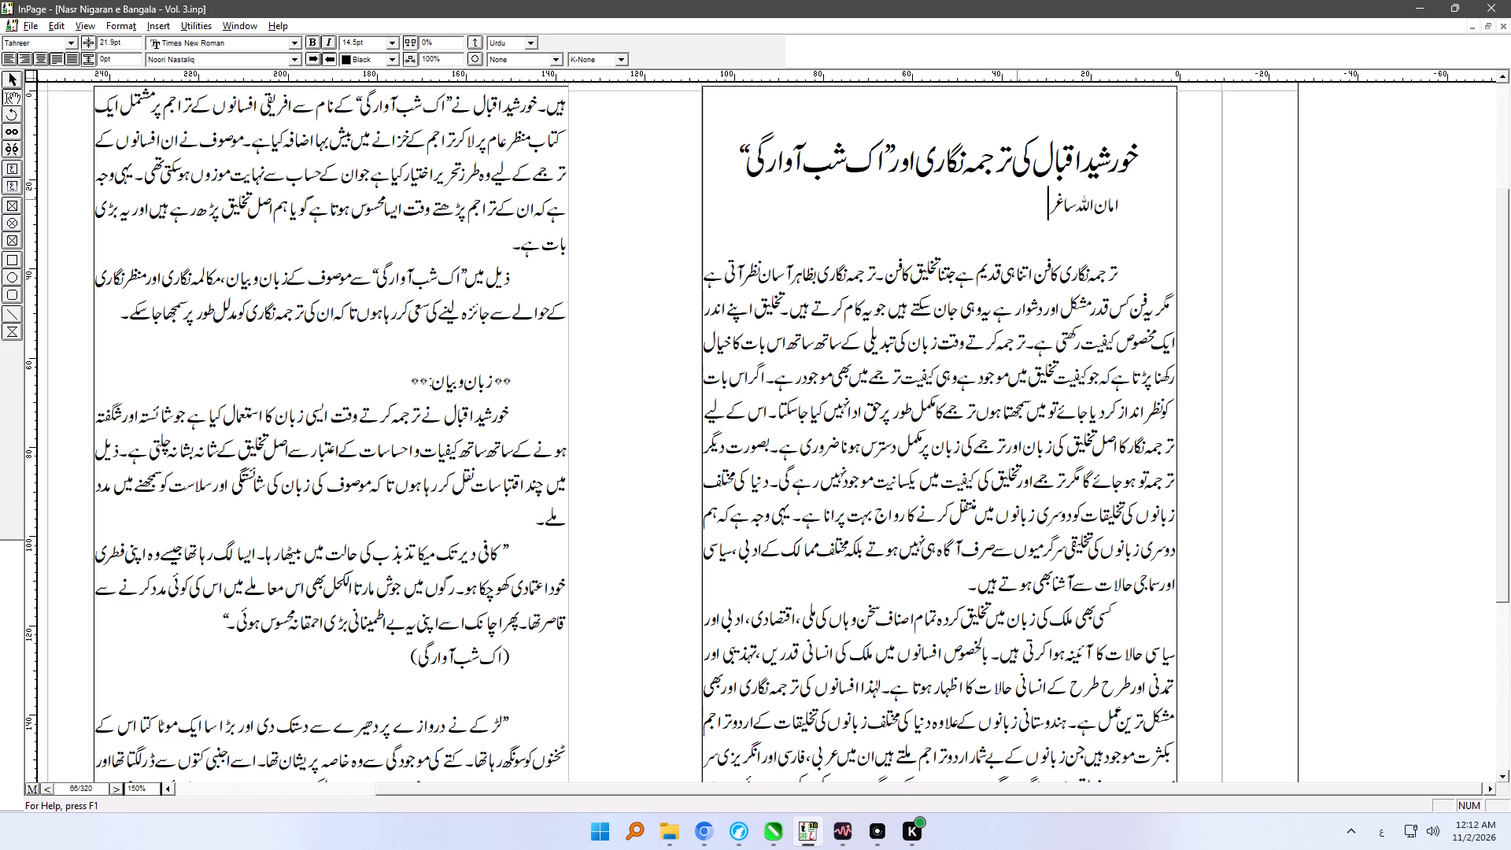
key(ctrl+shift+m)
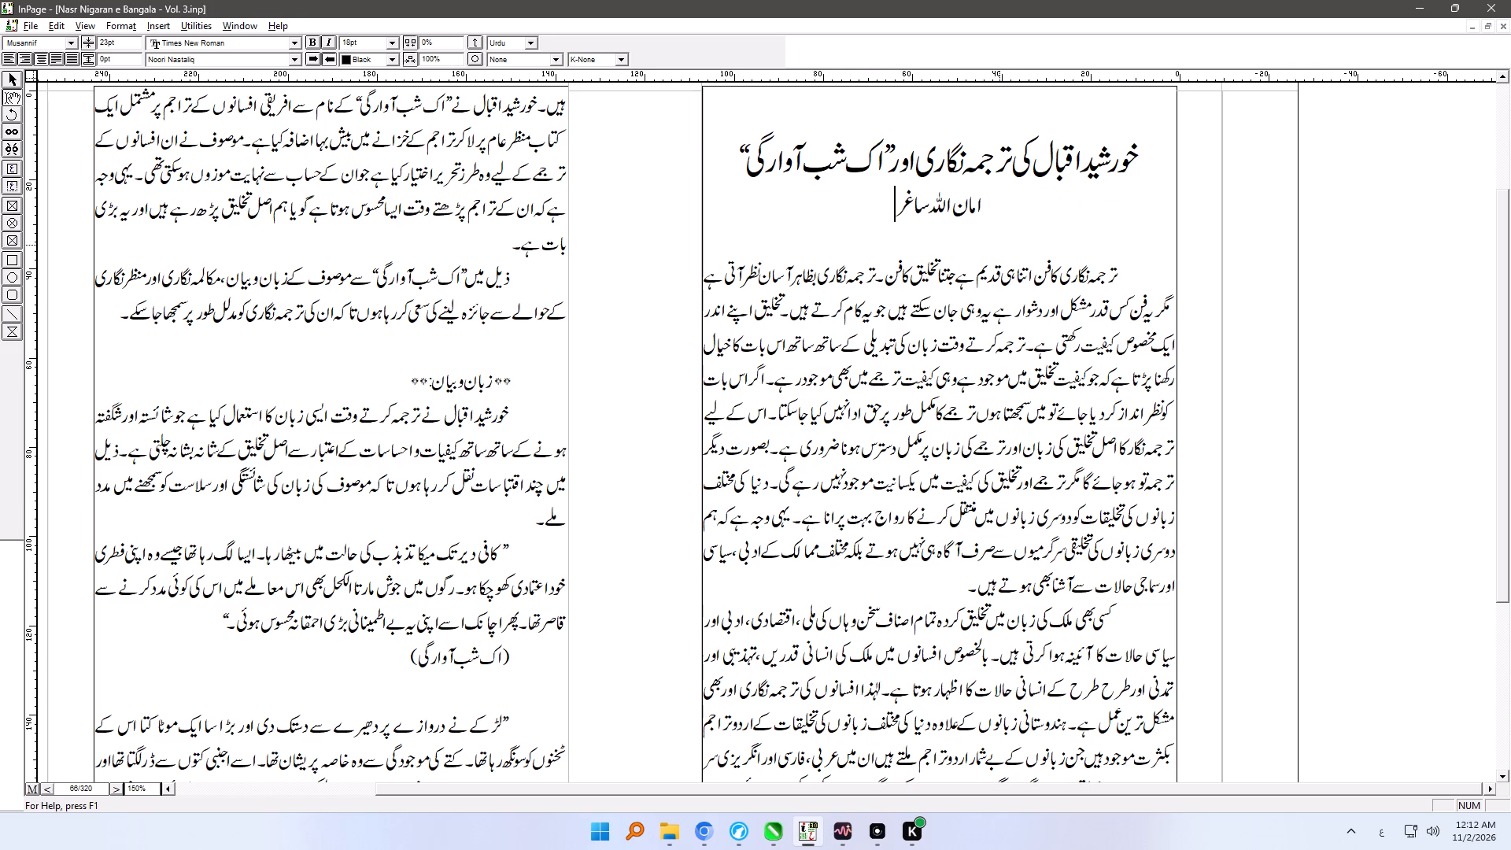
Delete the blank line and the opening marker symbols before the subheading "زبان و بیان:" on page 132.
click(999, 630)
ctrl+right_drag(969, 656, 951, 462)
click(955, 623)
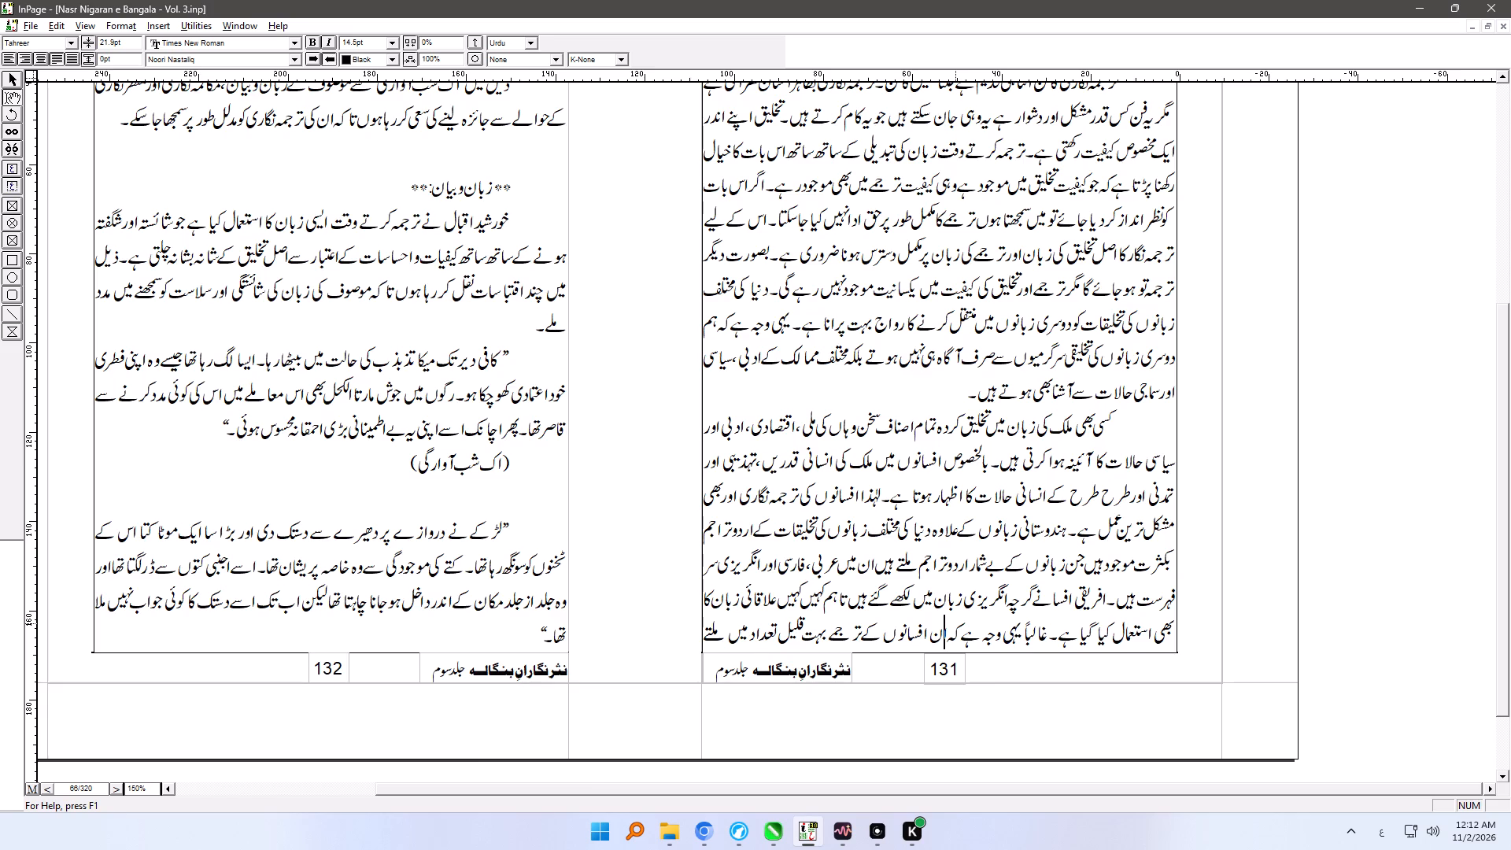
key(Down)
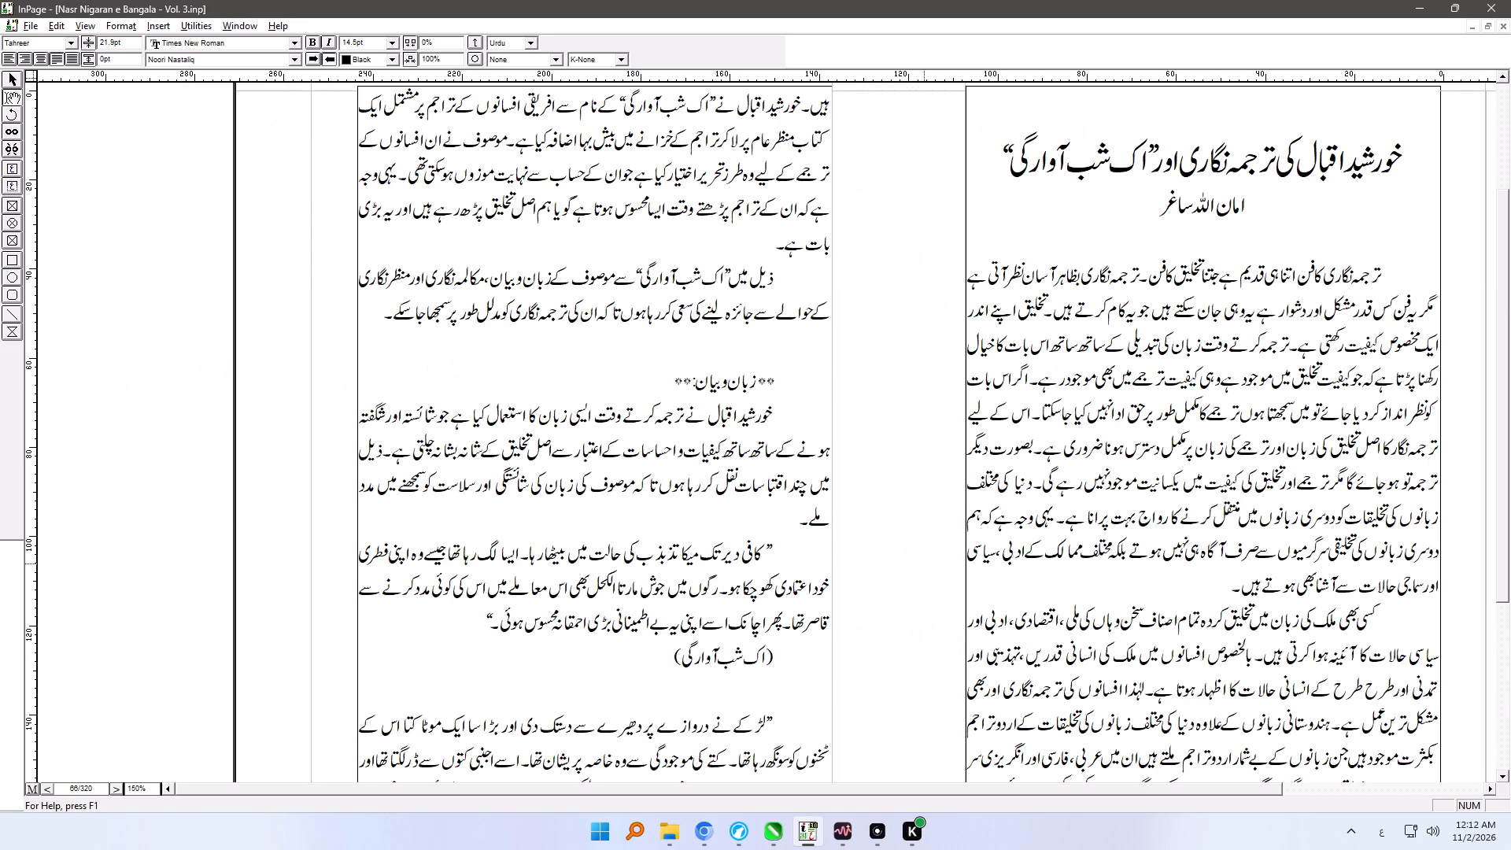
drag(778, 346, 776, 353)
drag(776, 353, 761, 371)
key(Delete)
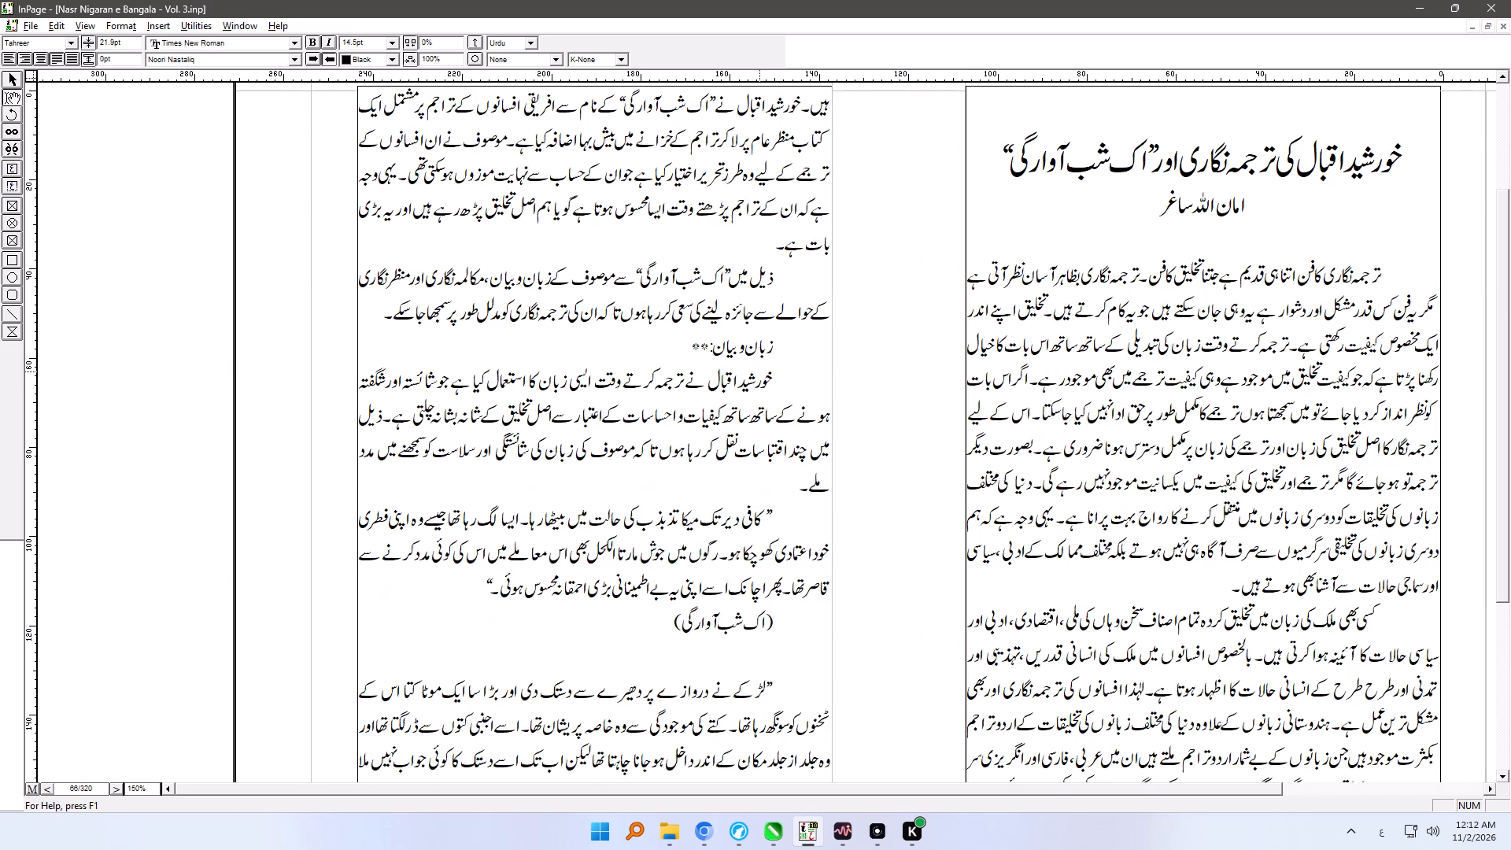
Delete the closing marker symbols after the subheading "زبان و بیان:".
drag(691, 338, 706, 340)
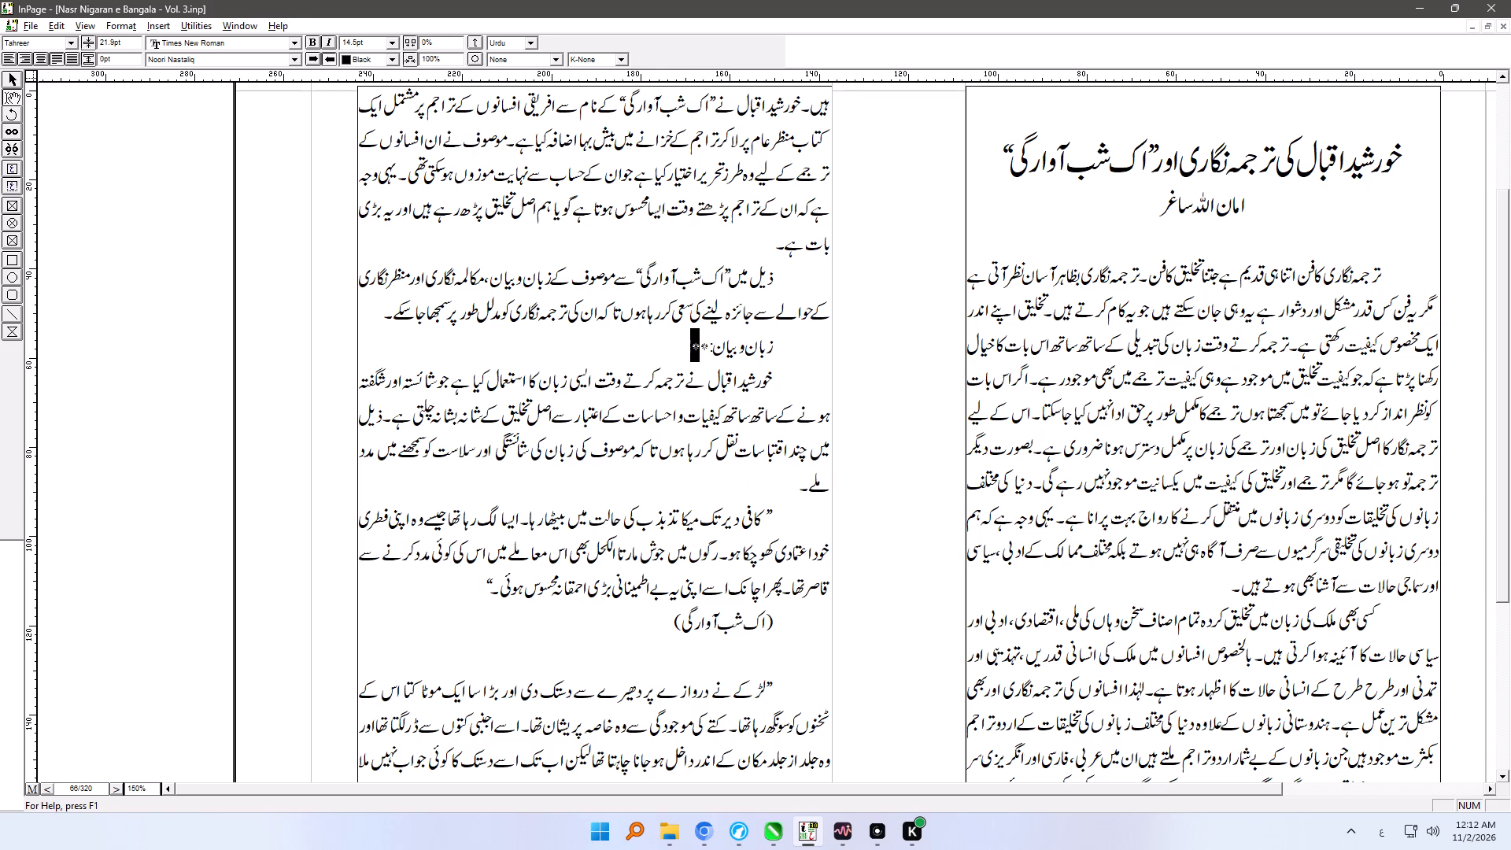
drag(706, 340, 707, 340)
key(Delete)
drag(778, 345, 770, 342)
drag(770, 342, 711, 338)
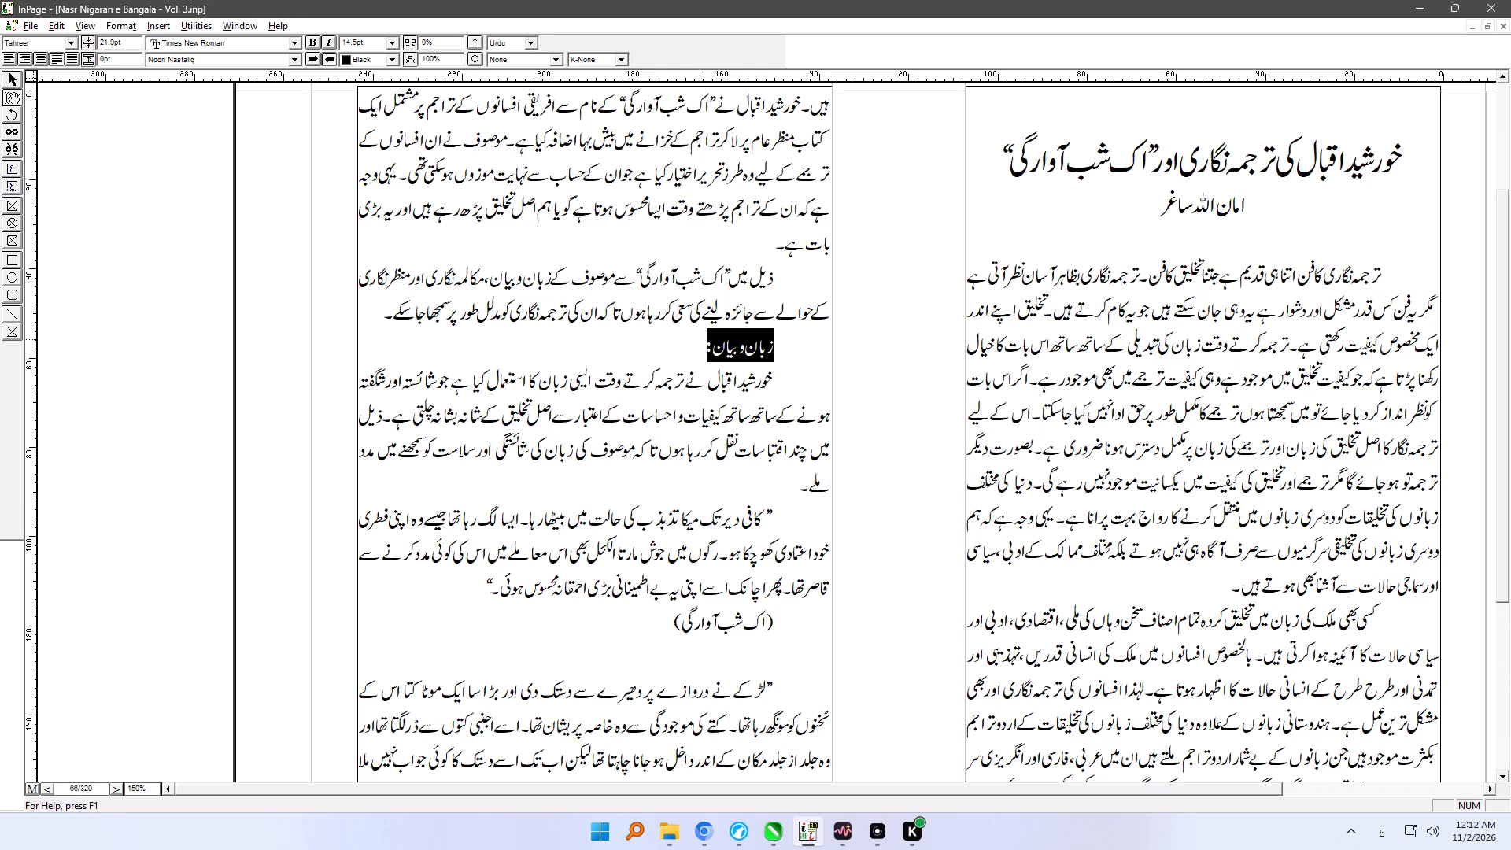
Apply the Iqtabas style to the quotation beginning "کافی دیر تک" and its source "(اک شب آوارگی)", joining the source to its last line with a tab.
click(648, 523)
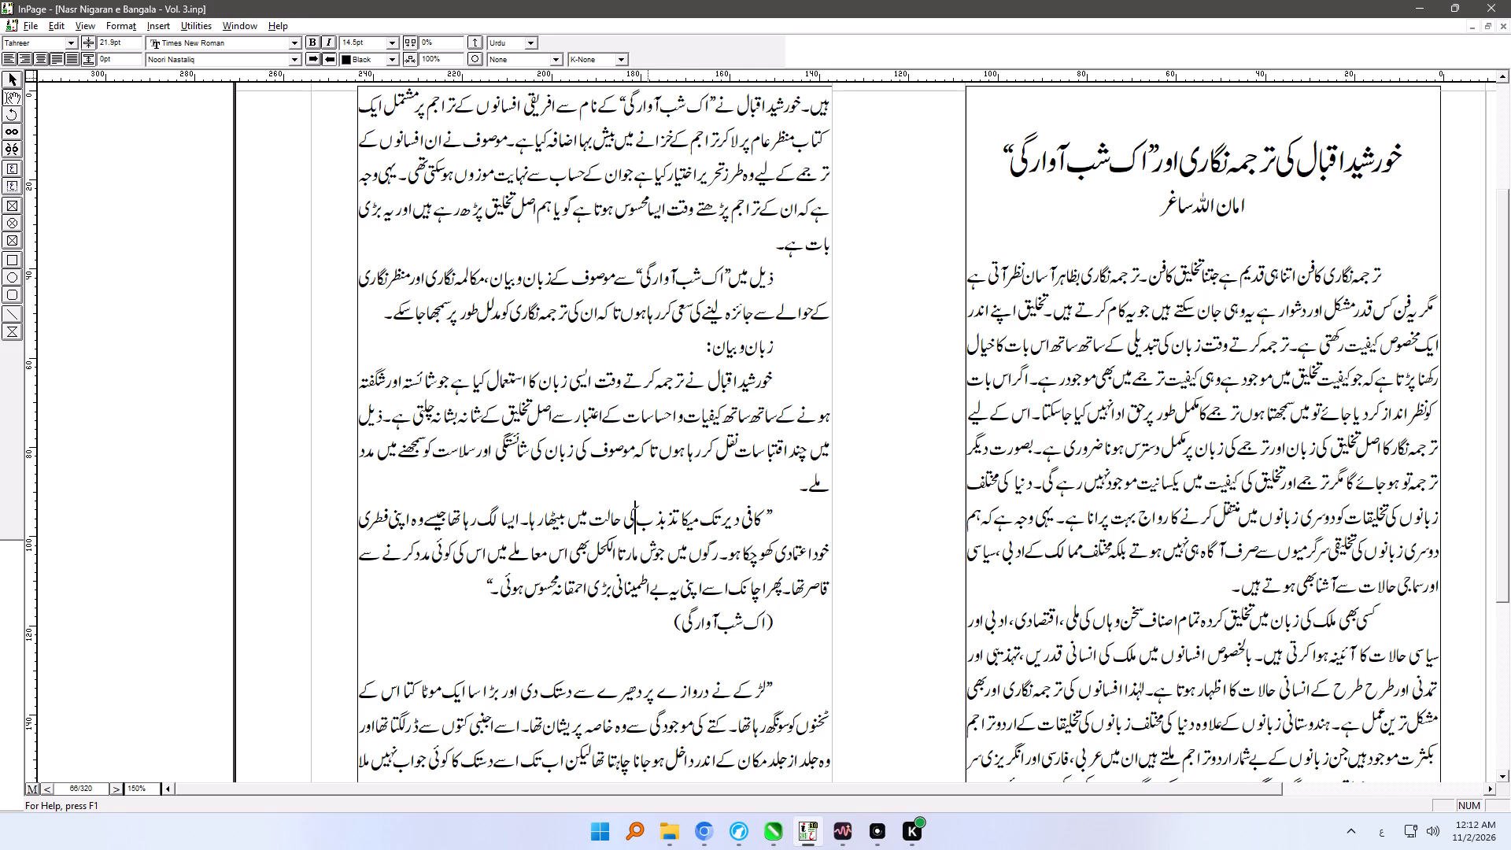
key(ctrl+shift+q)
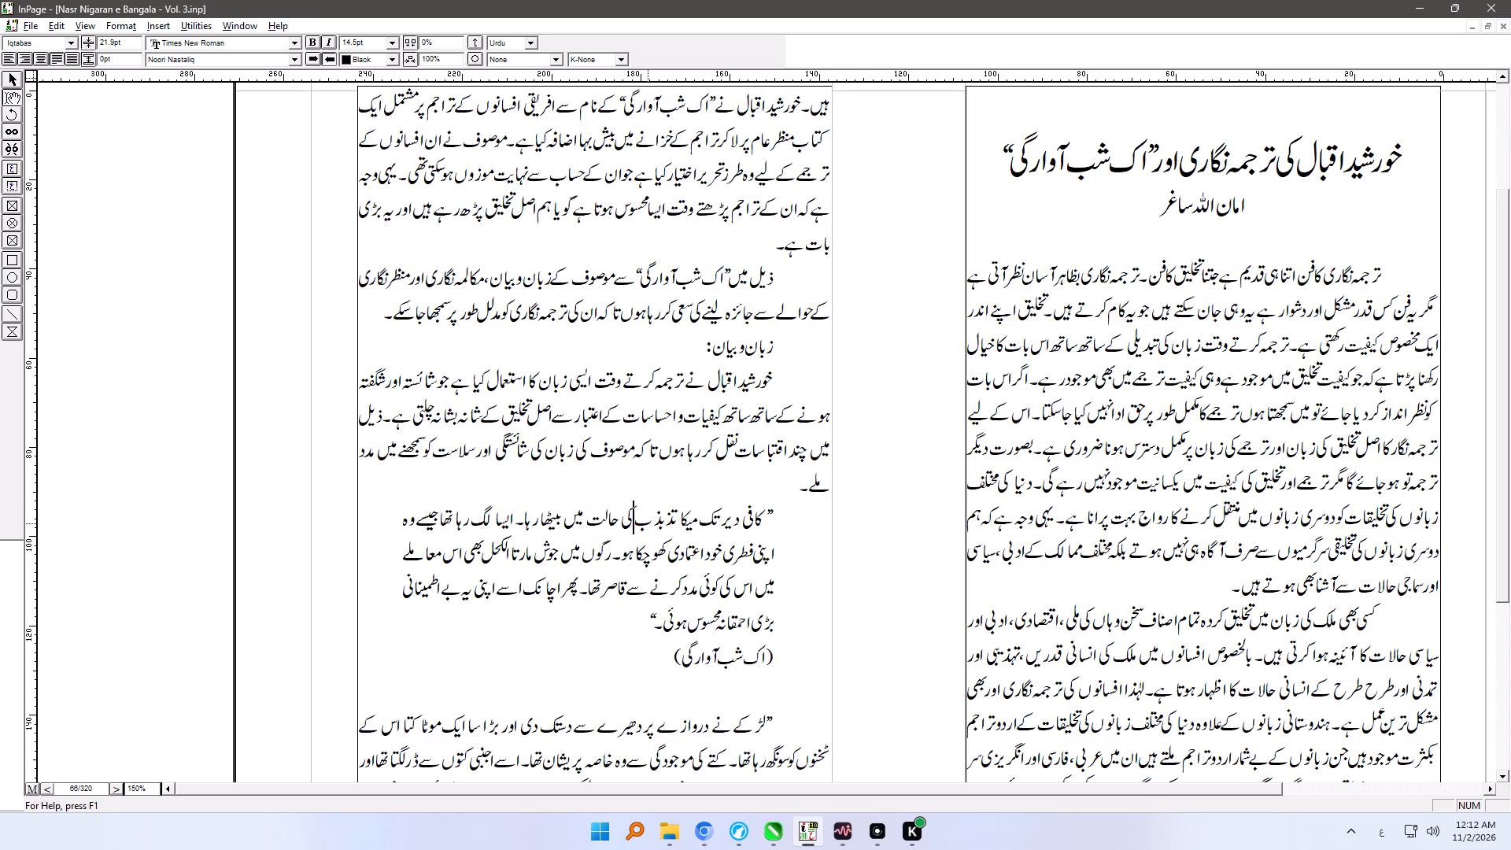
click(774, 652)
key(ctrl+shift+q)
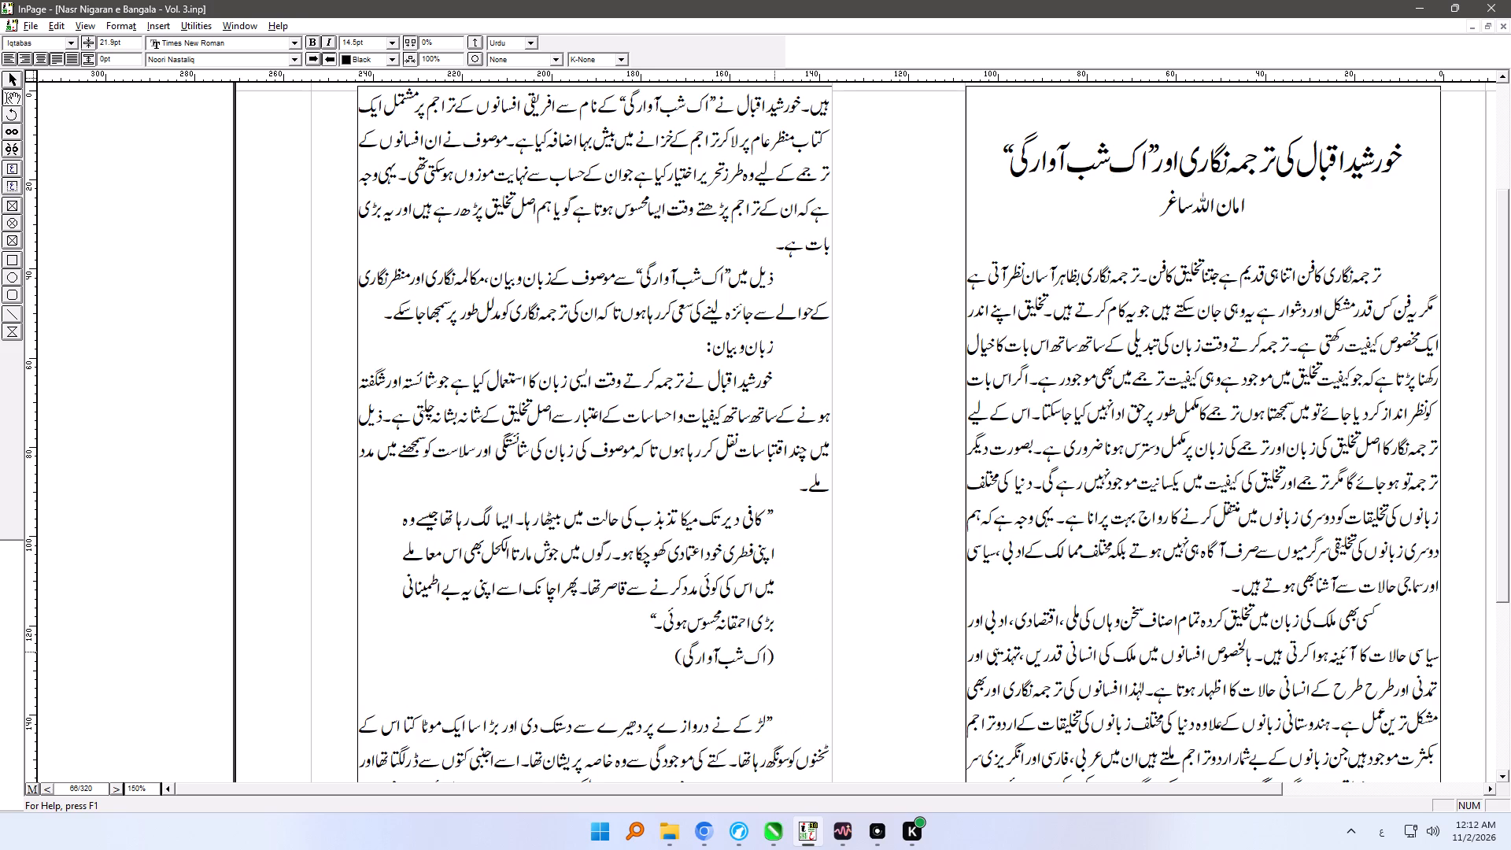
key(BackSpace)
key(Tab)
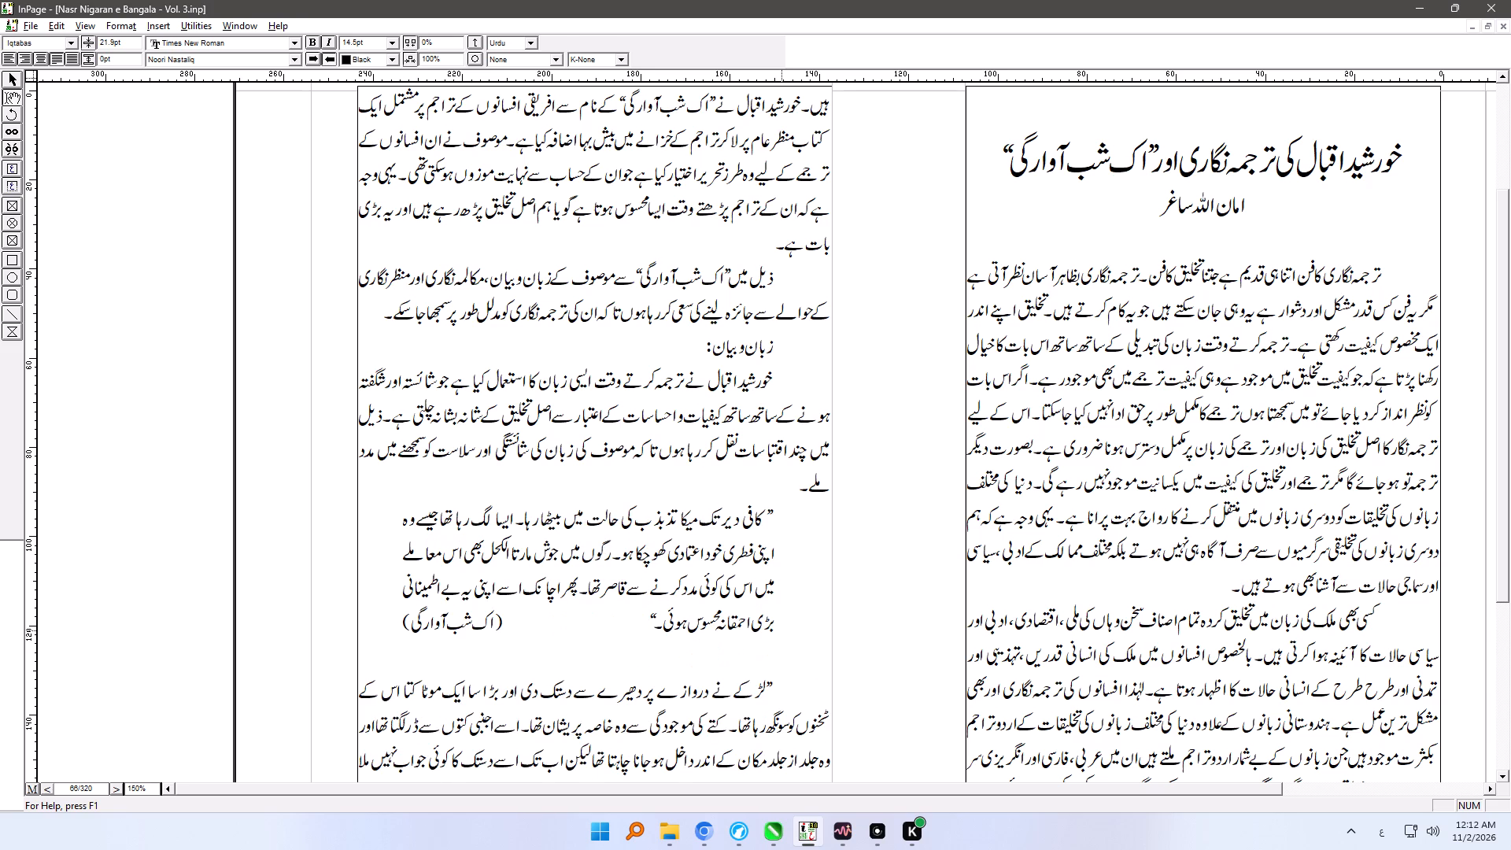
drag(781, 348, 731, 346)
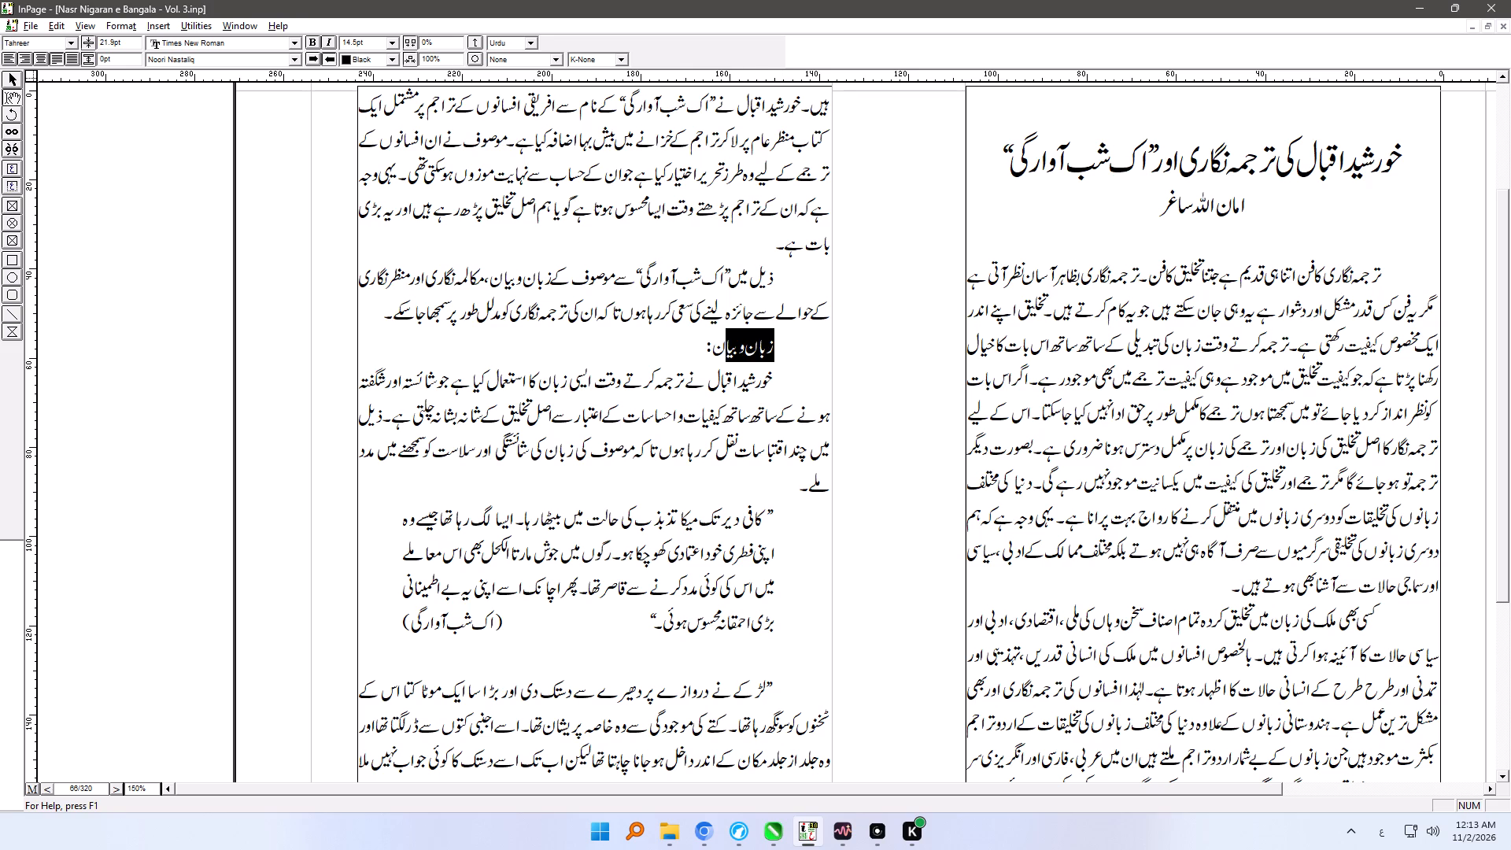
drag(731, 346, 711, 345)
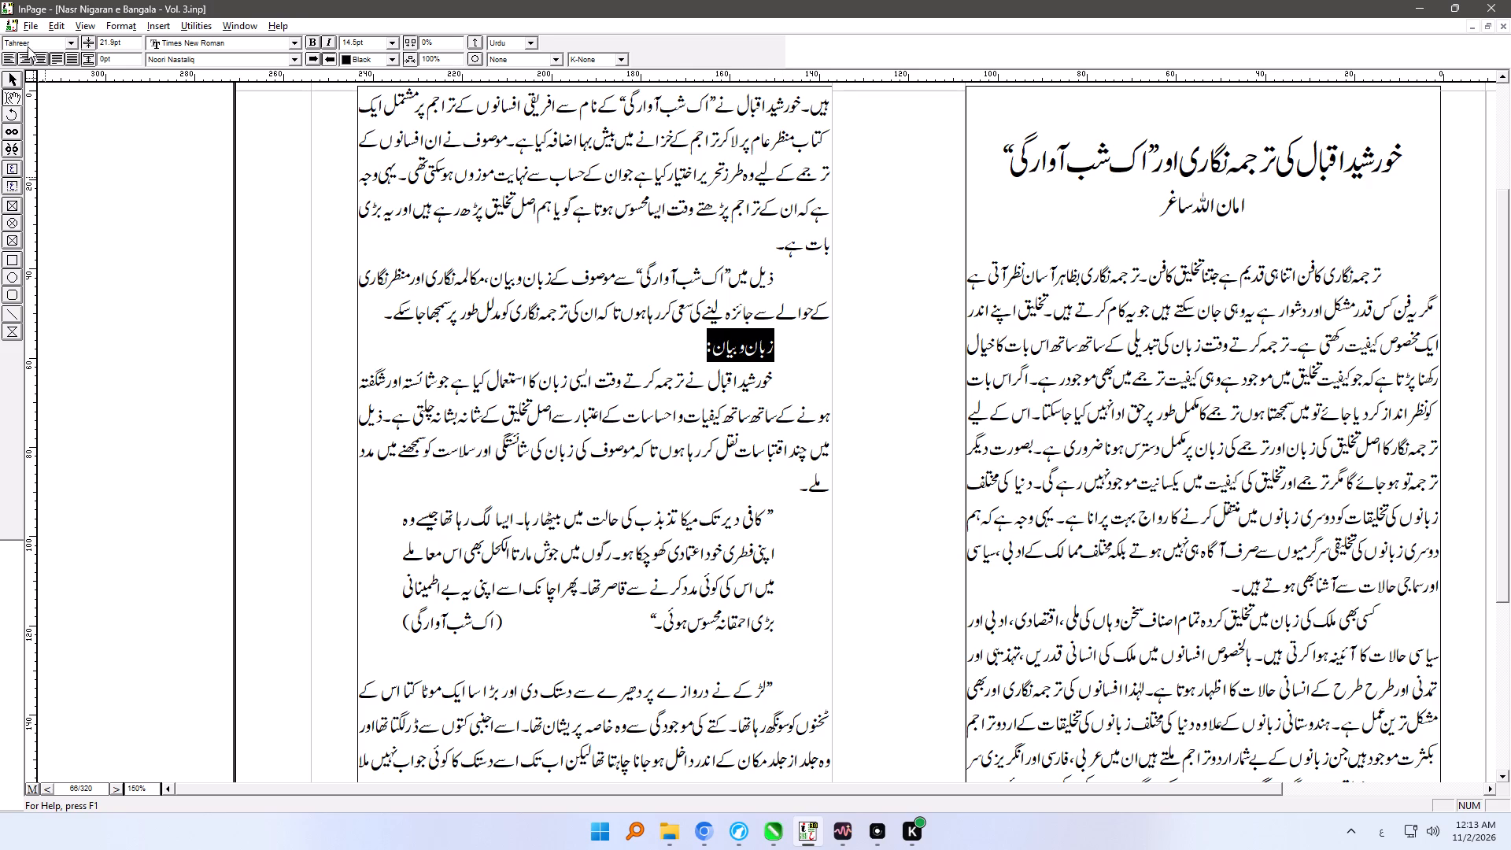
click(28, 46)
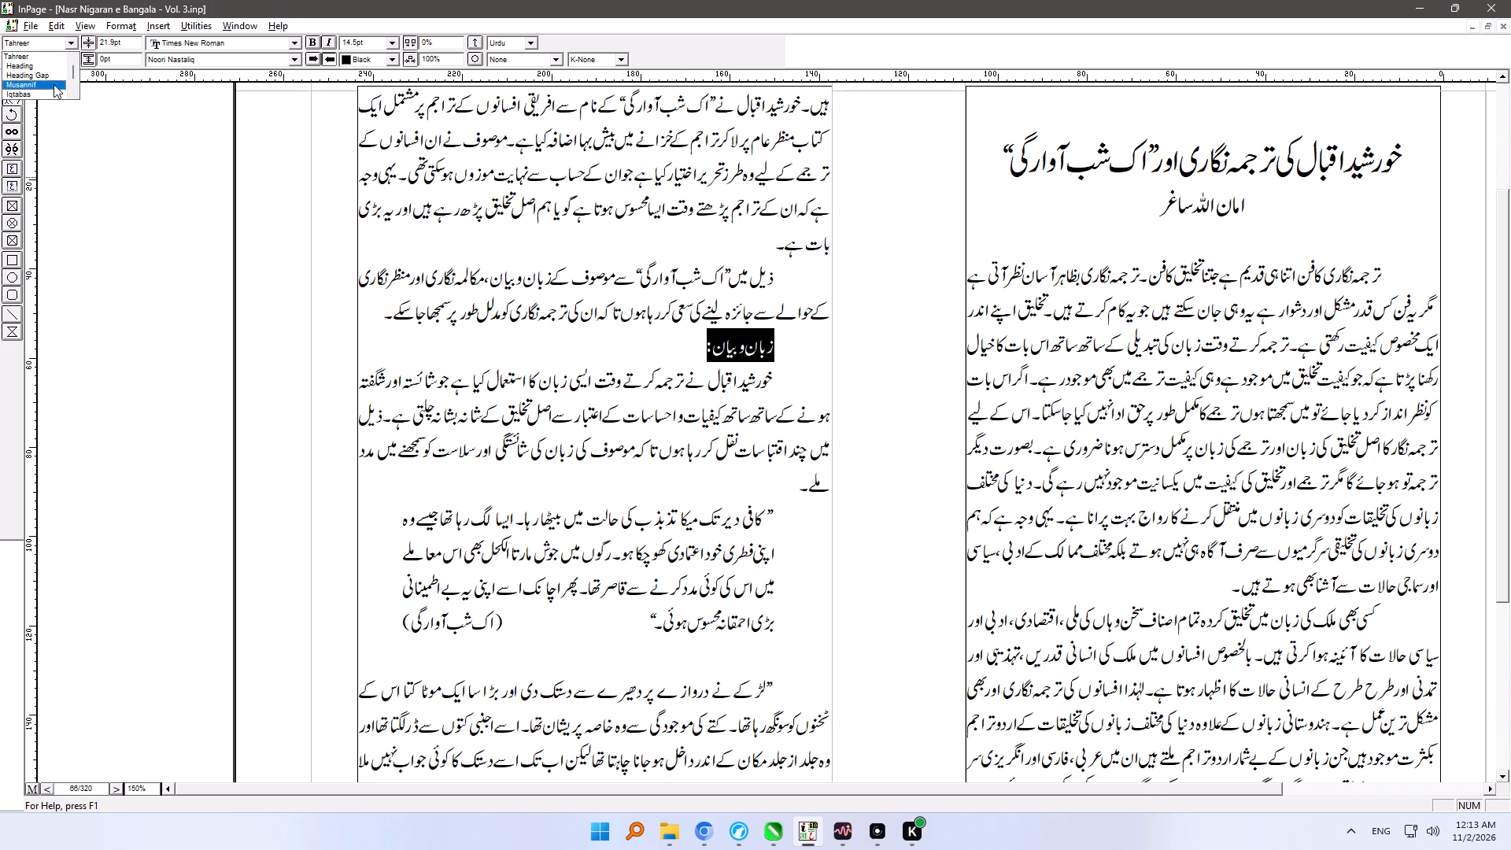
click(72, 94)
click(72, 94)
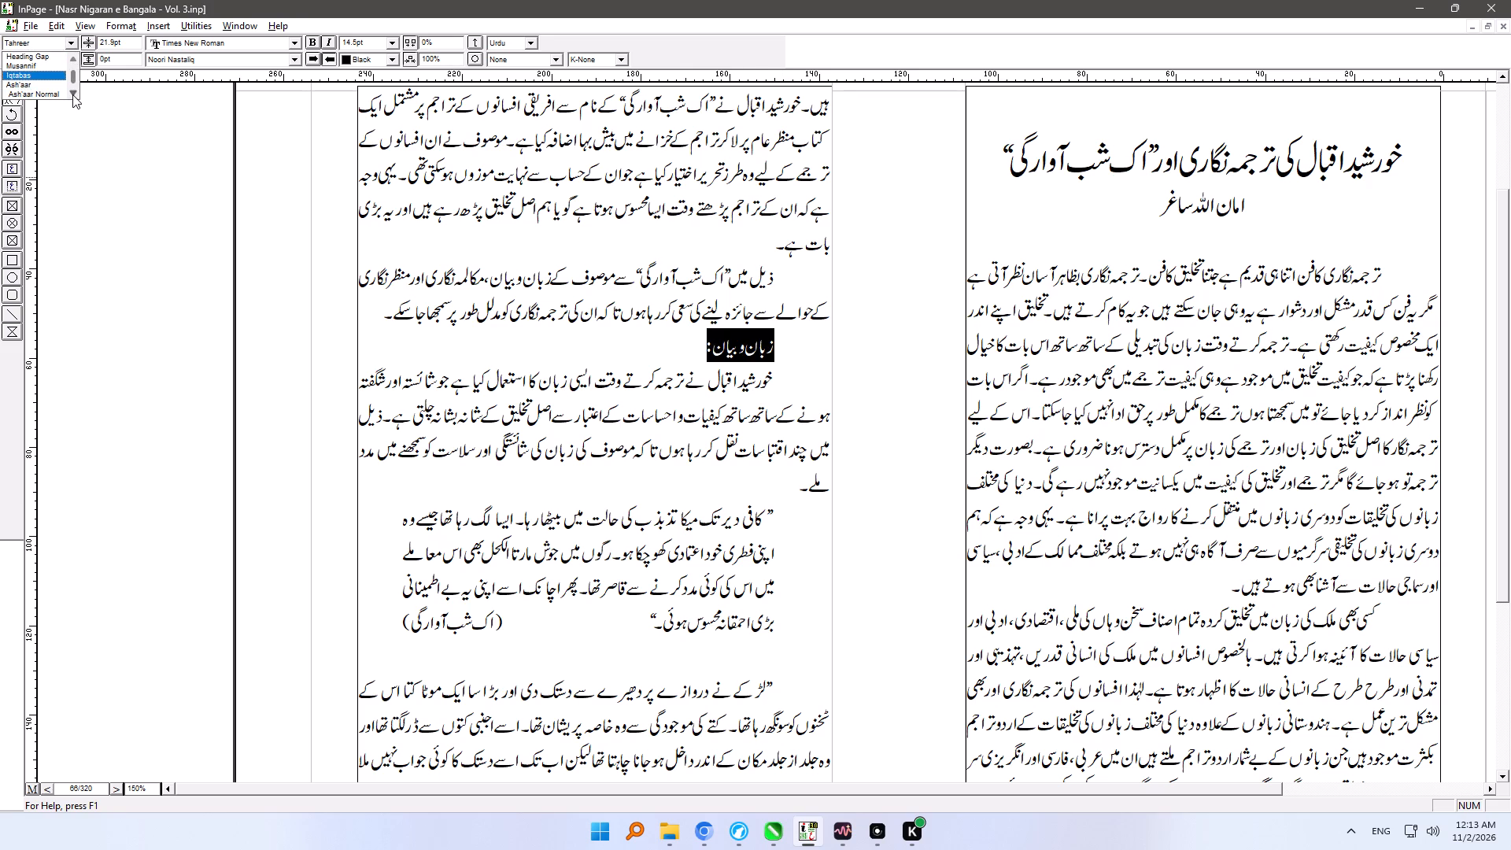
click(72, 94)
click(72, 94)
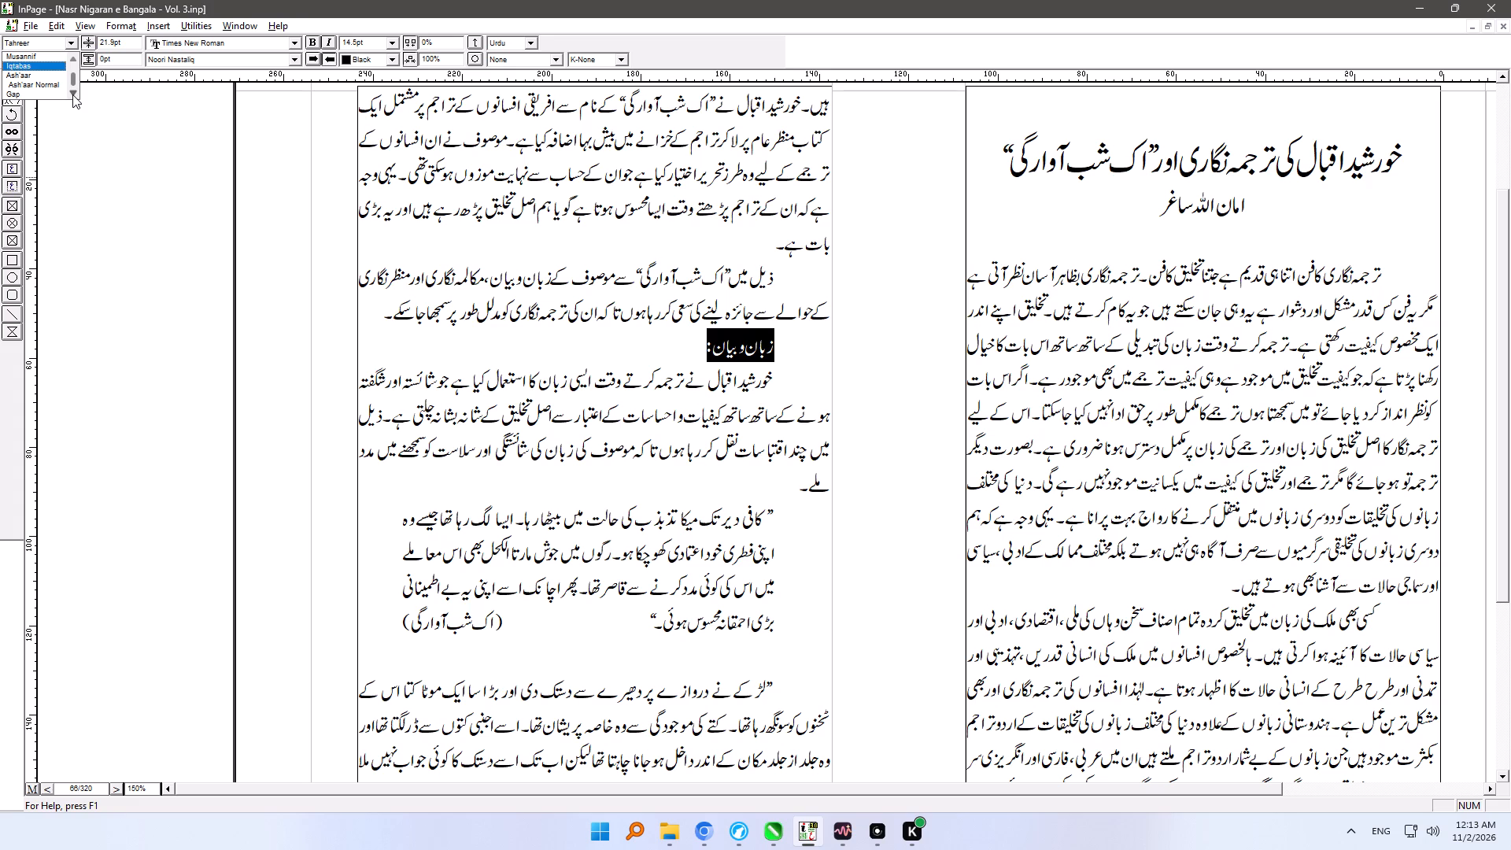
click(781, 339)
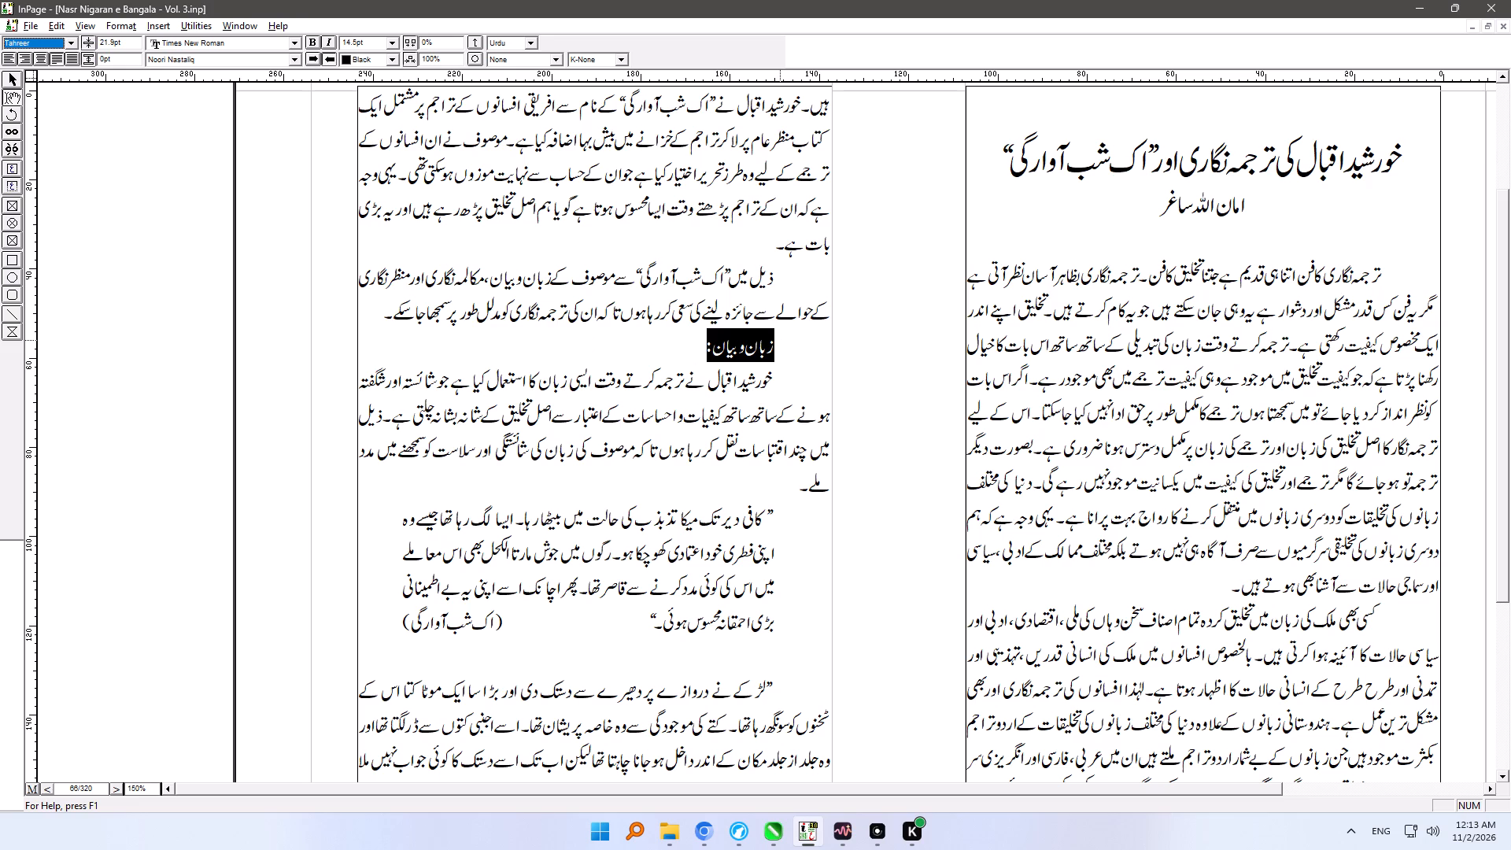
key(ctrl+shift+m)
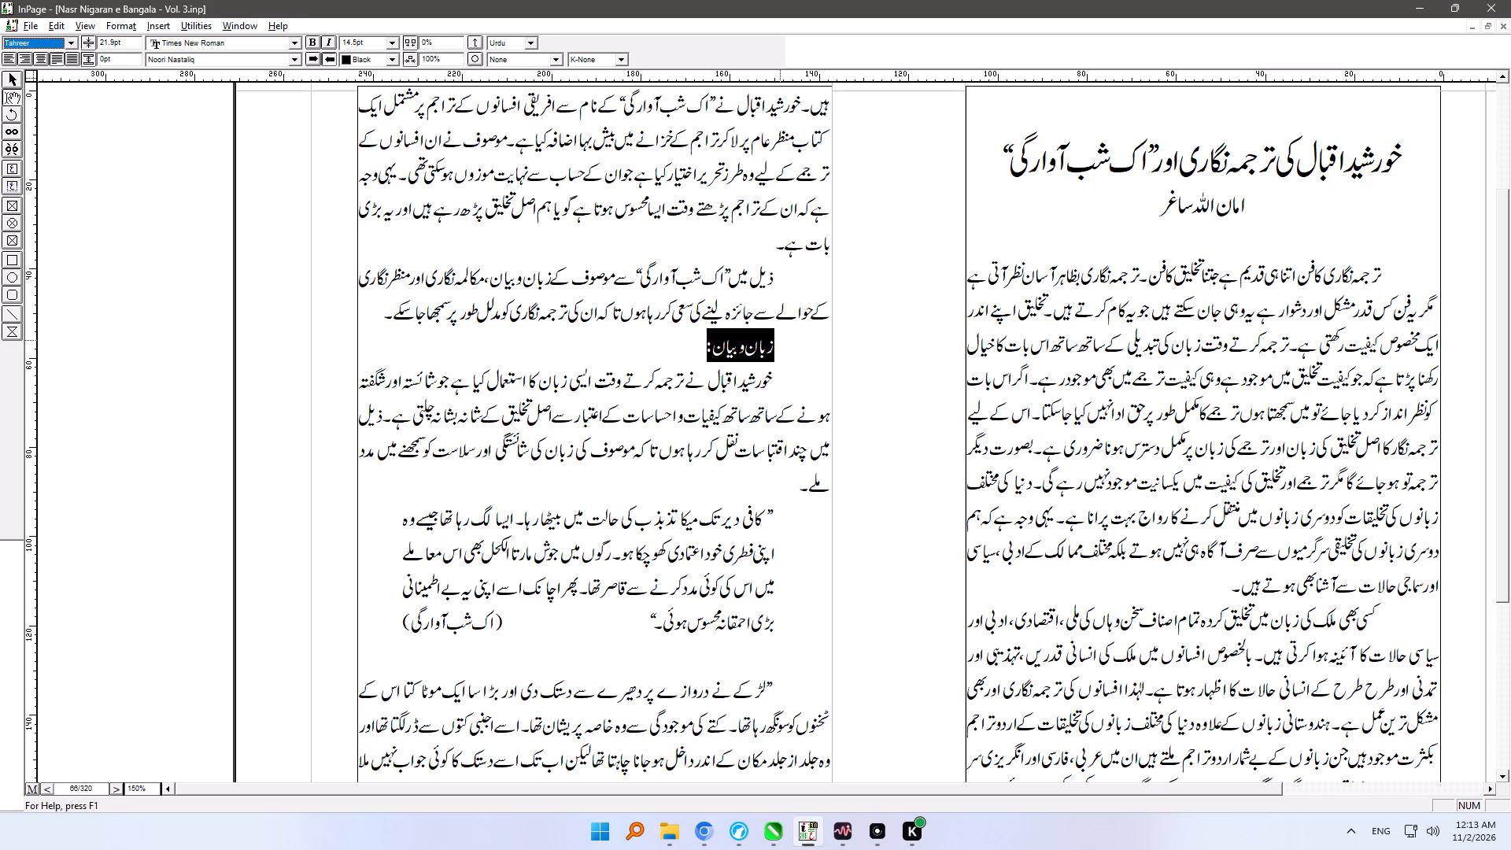
Apply the Heading Gap style to the subheading "زبان و بیان:" and indent it with a tab.
click(779, 346)
key(ctrl+shift+m)
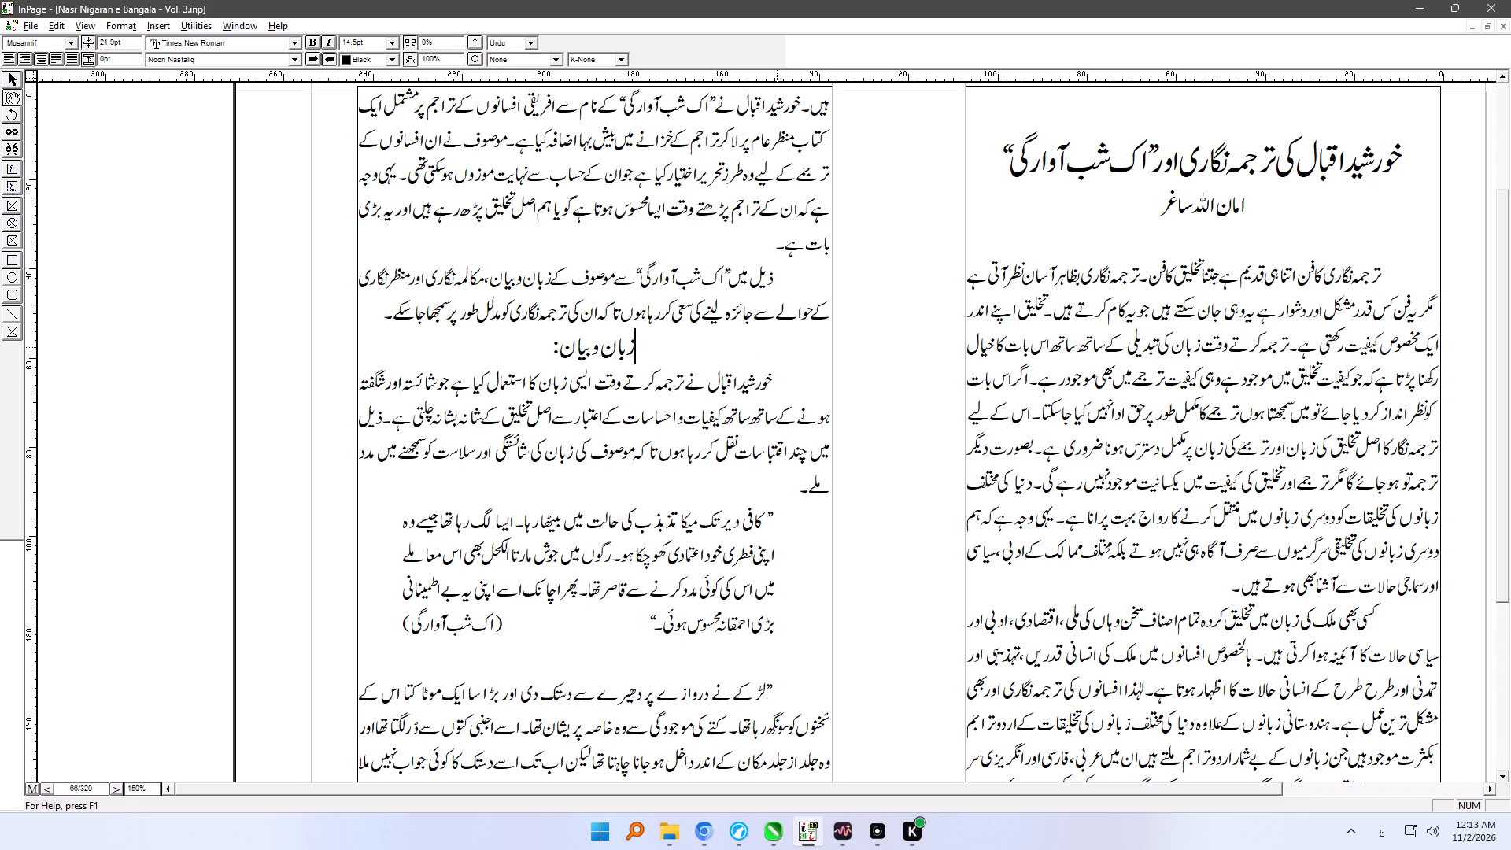
key(ctrl+shift+l)
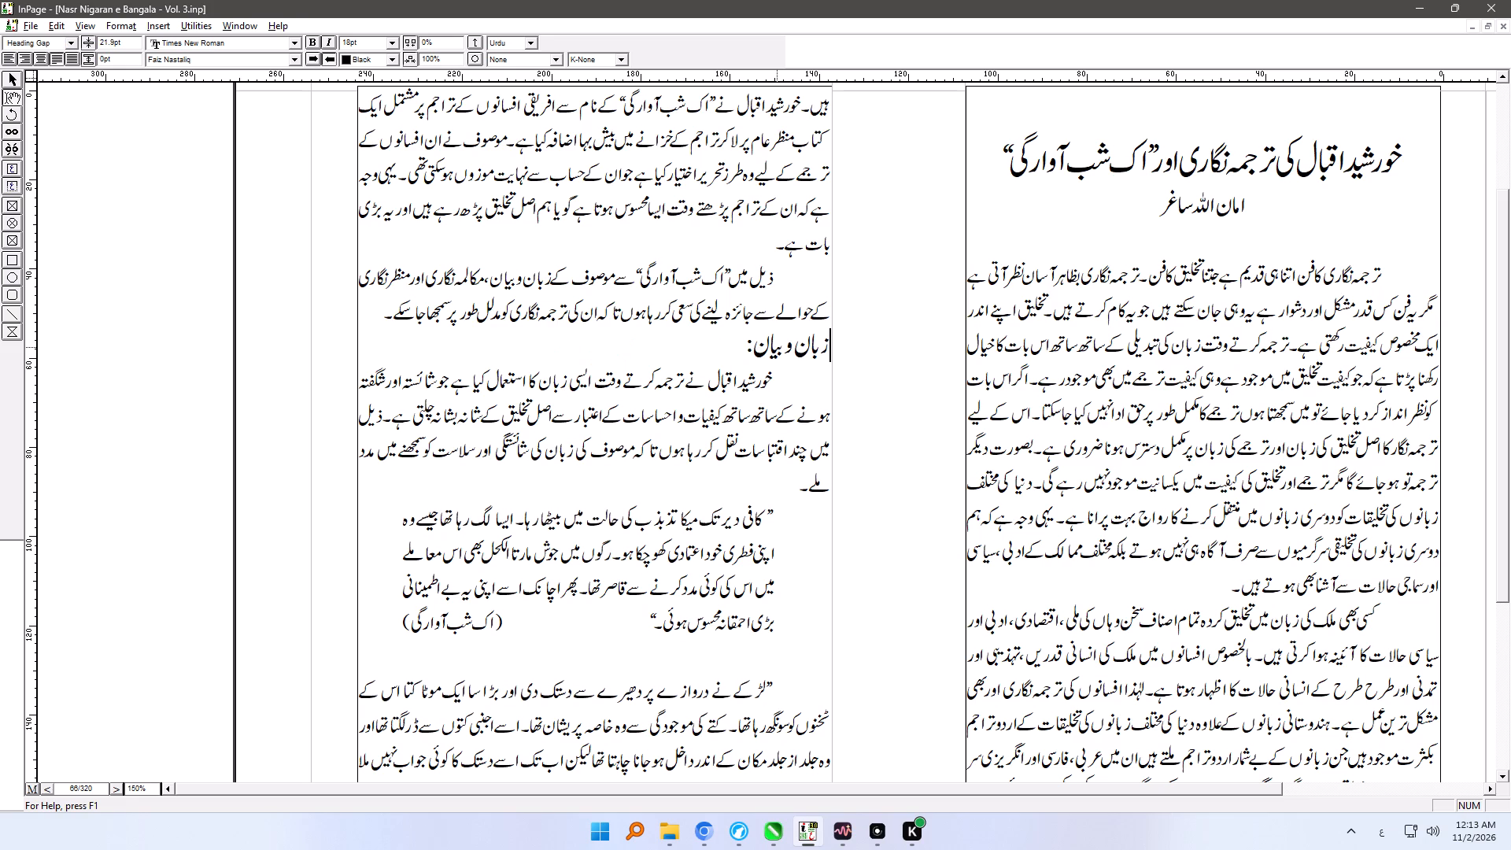
key(Tab)
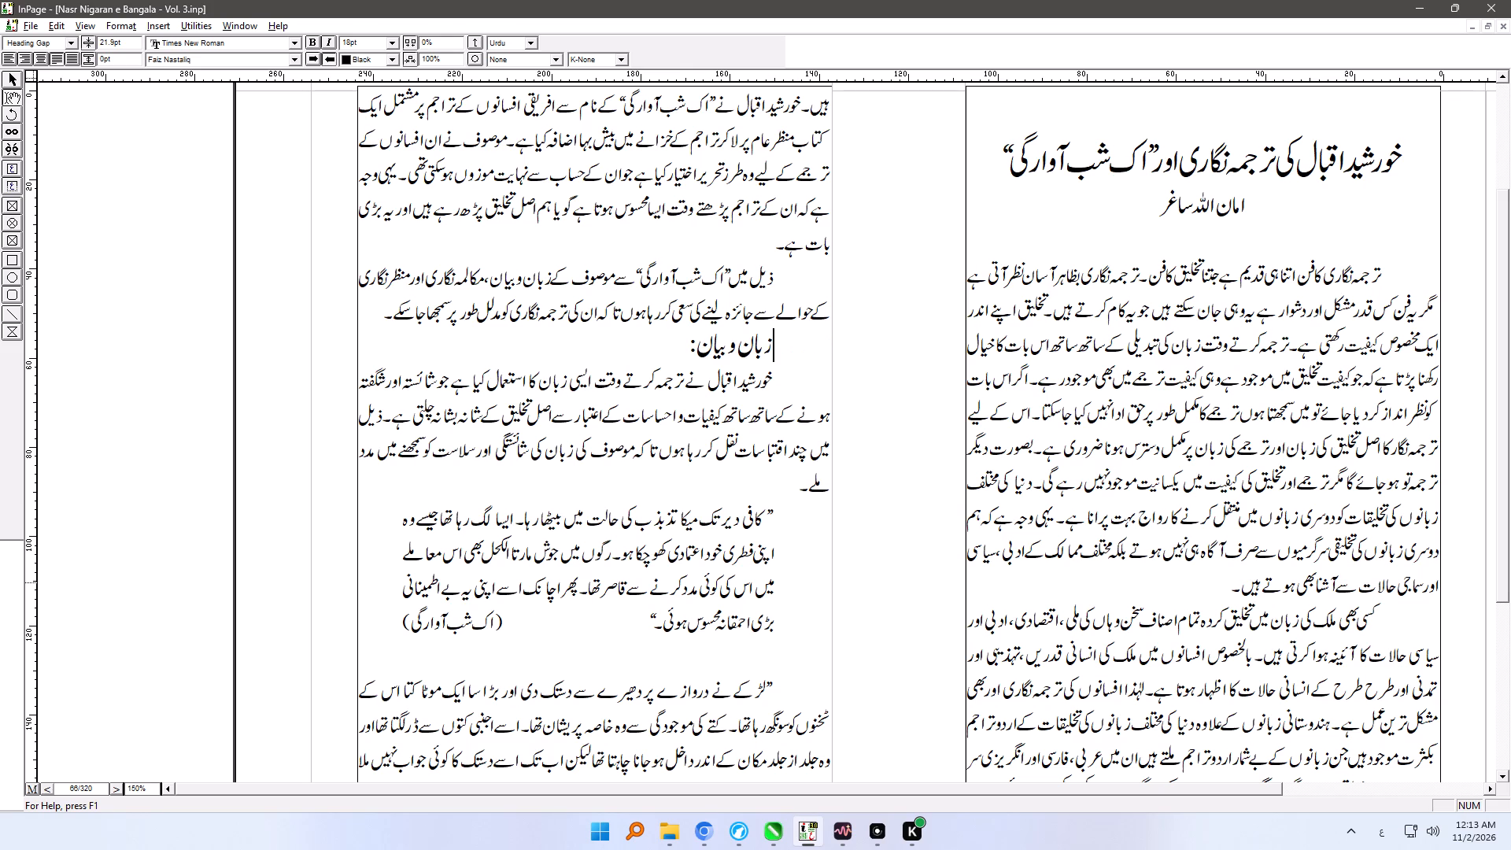
Apply the Iqtabas style to the quotation beginning "لڑکے نے دروازے", replacing the blank line above it with a new one.
click(737, 656)
key(Delete)
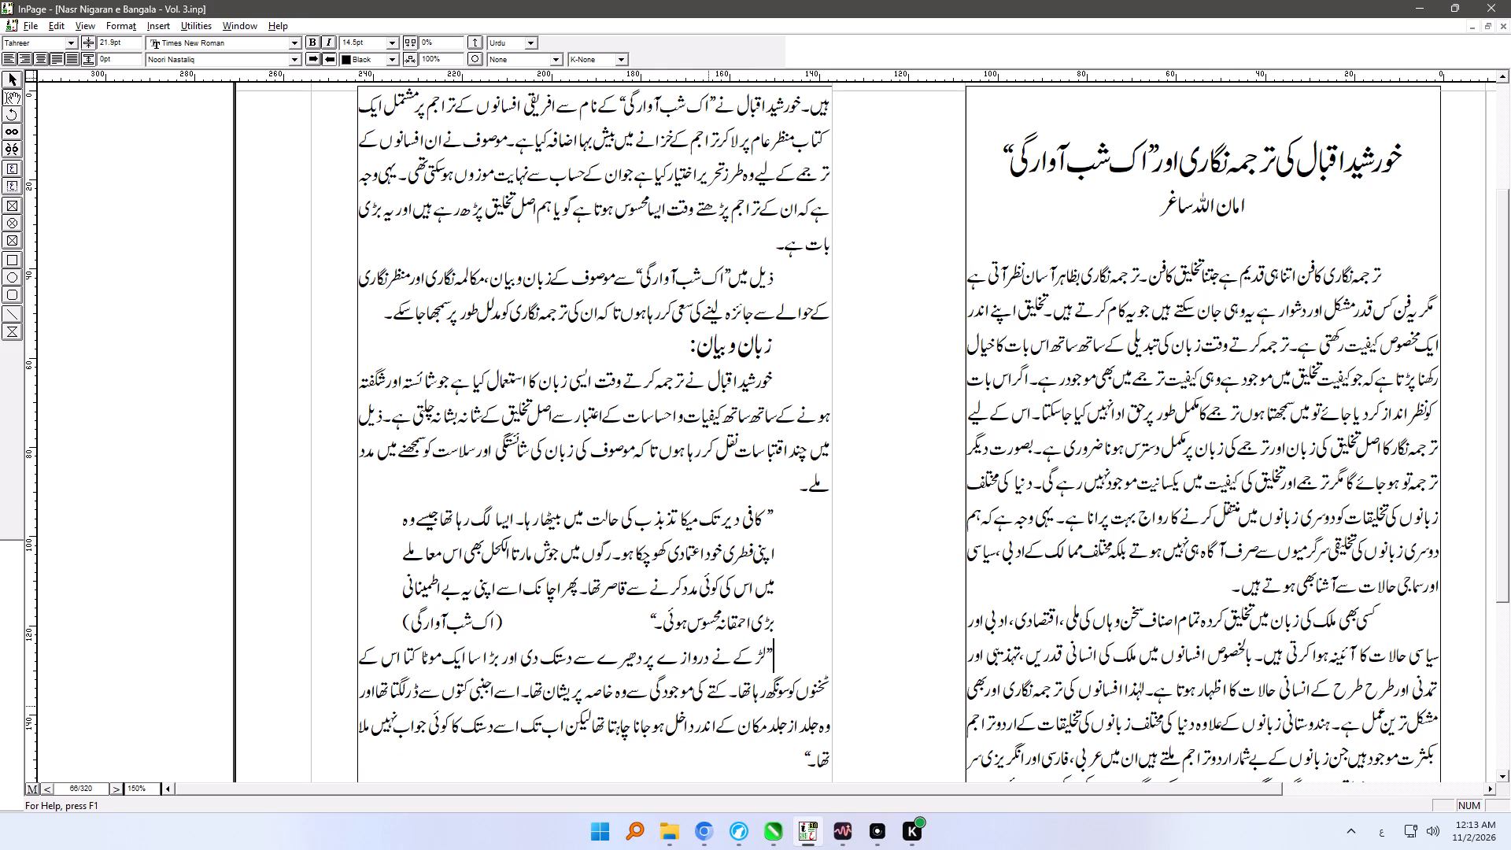
ctrl+right_drag(667, 725, 671, 564)
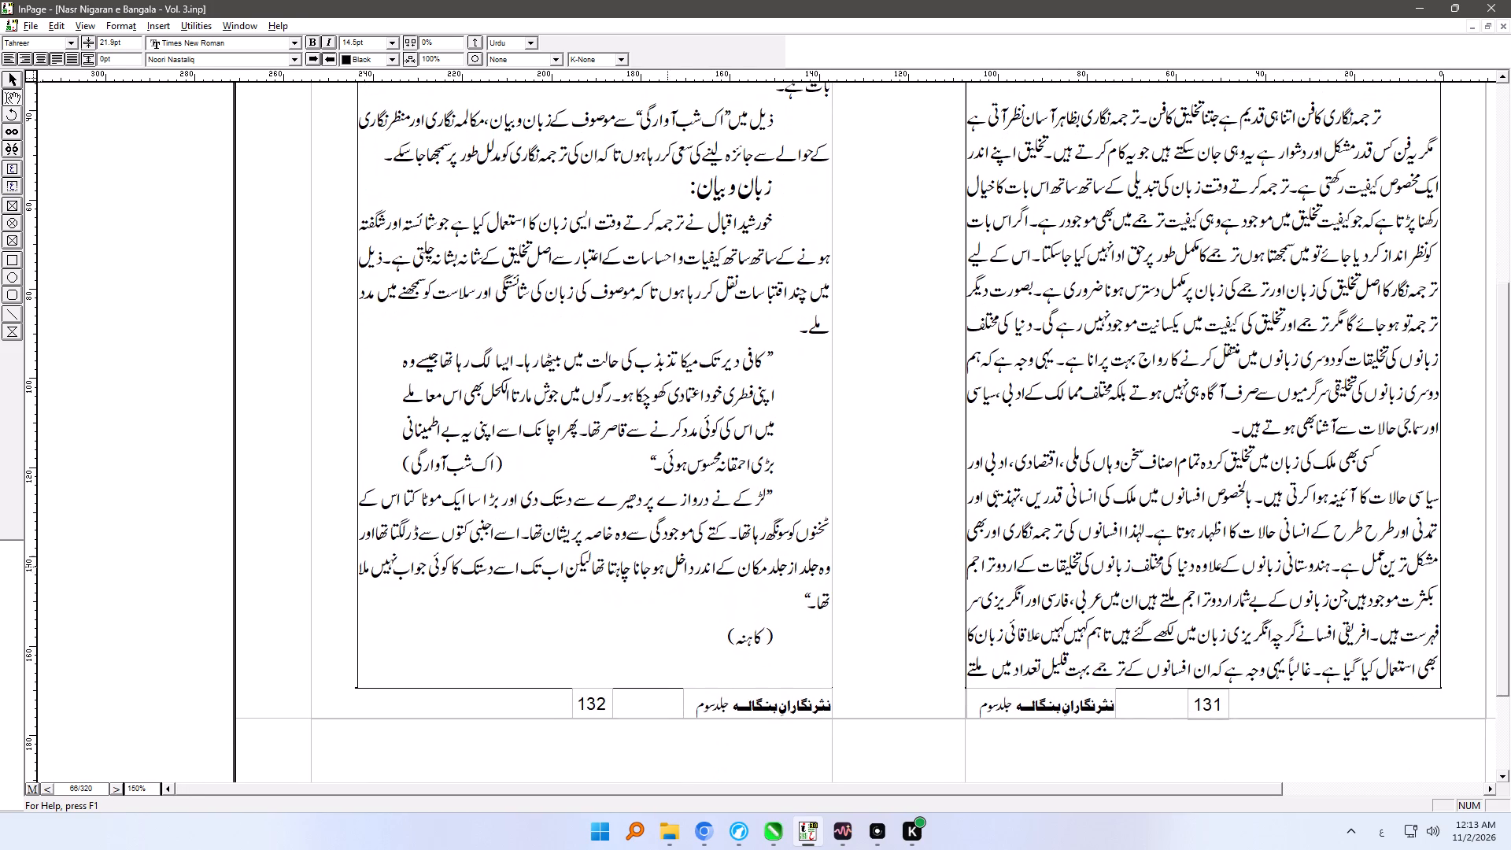
ctrl+right_drag(671, 564, 671, 563)
key(ctrl+shift+q)
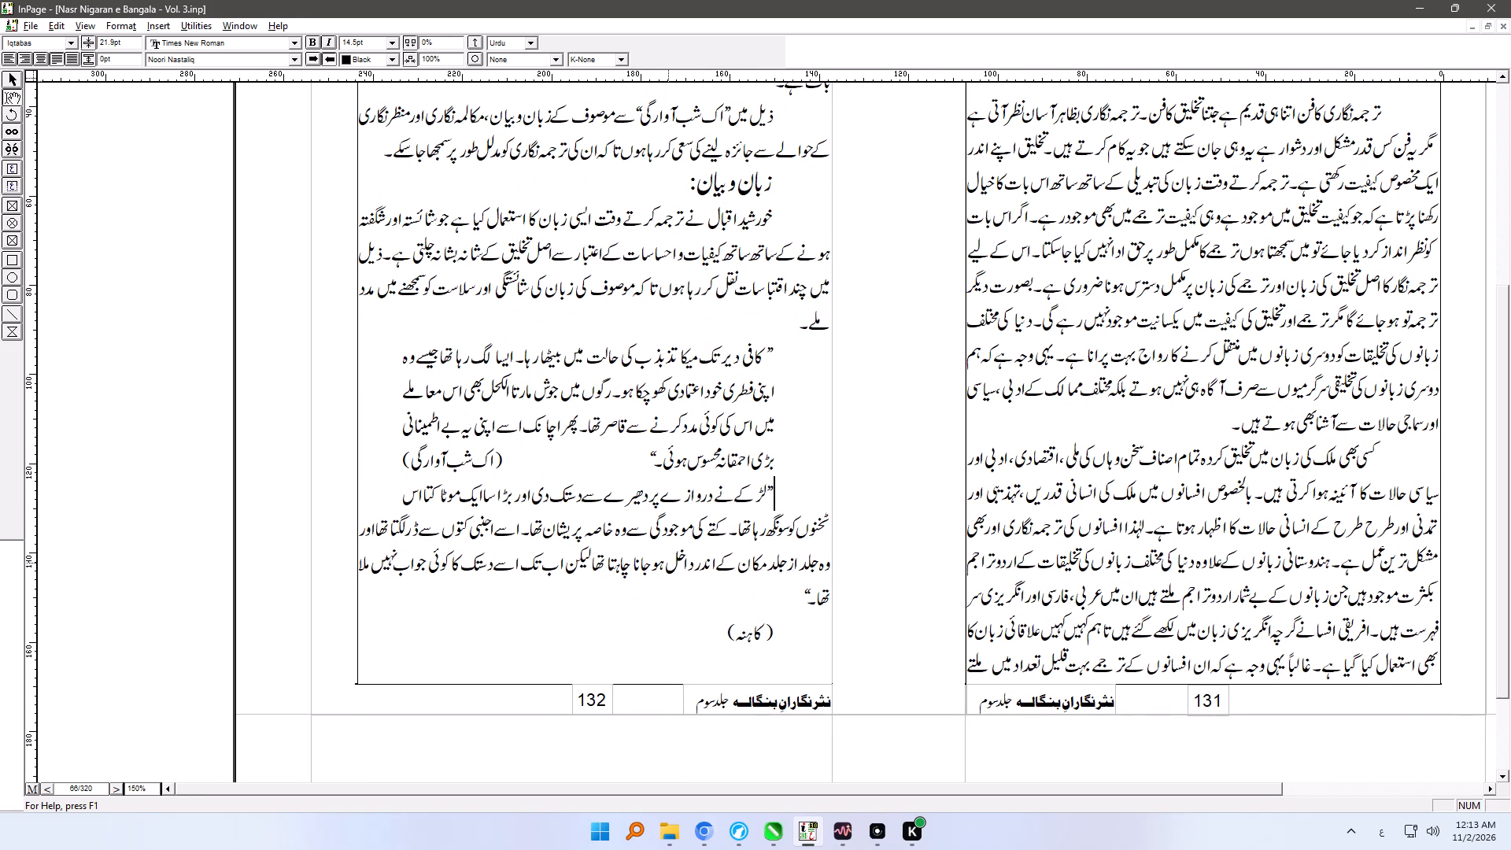
key(Return)
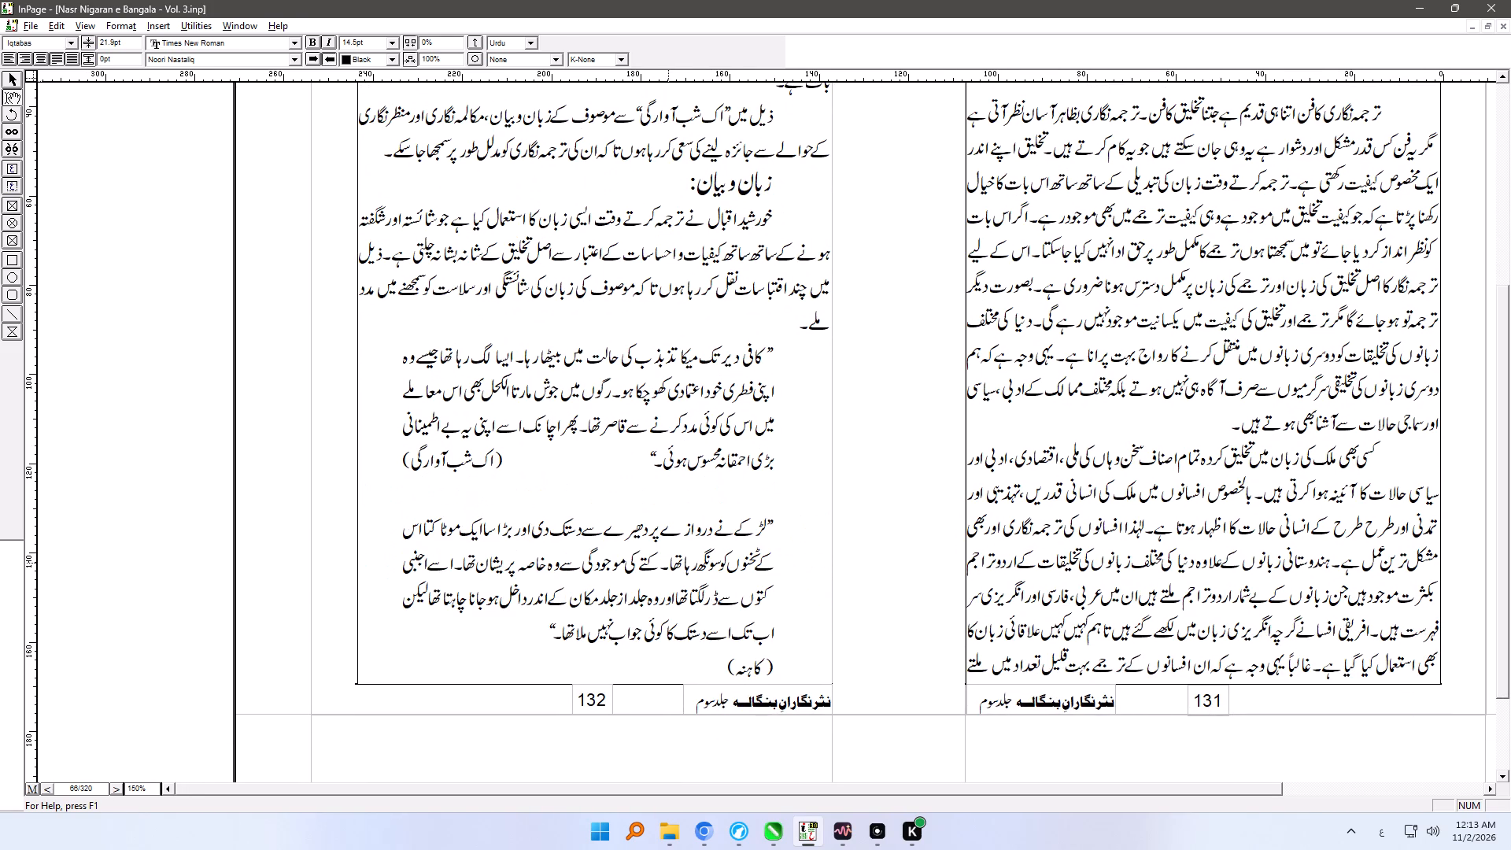
Apply the Iqtabas style to the source "(کاہنہ)" and join it to the quotation's last line with a tab.
click(744, 664)
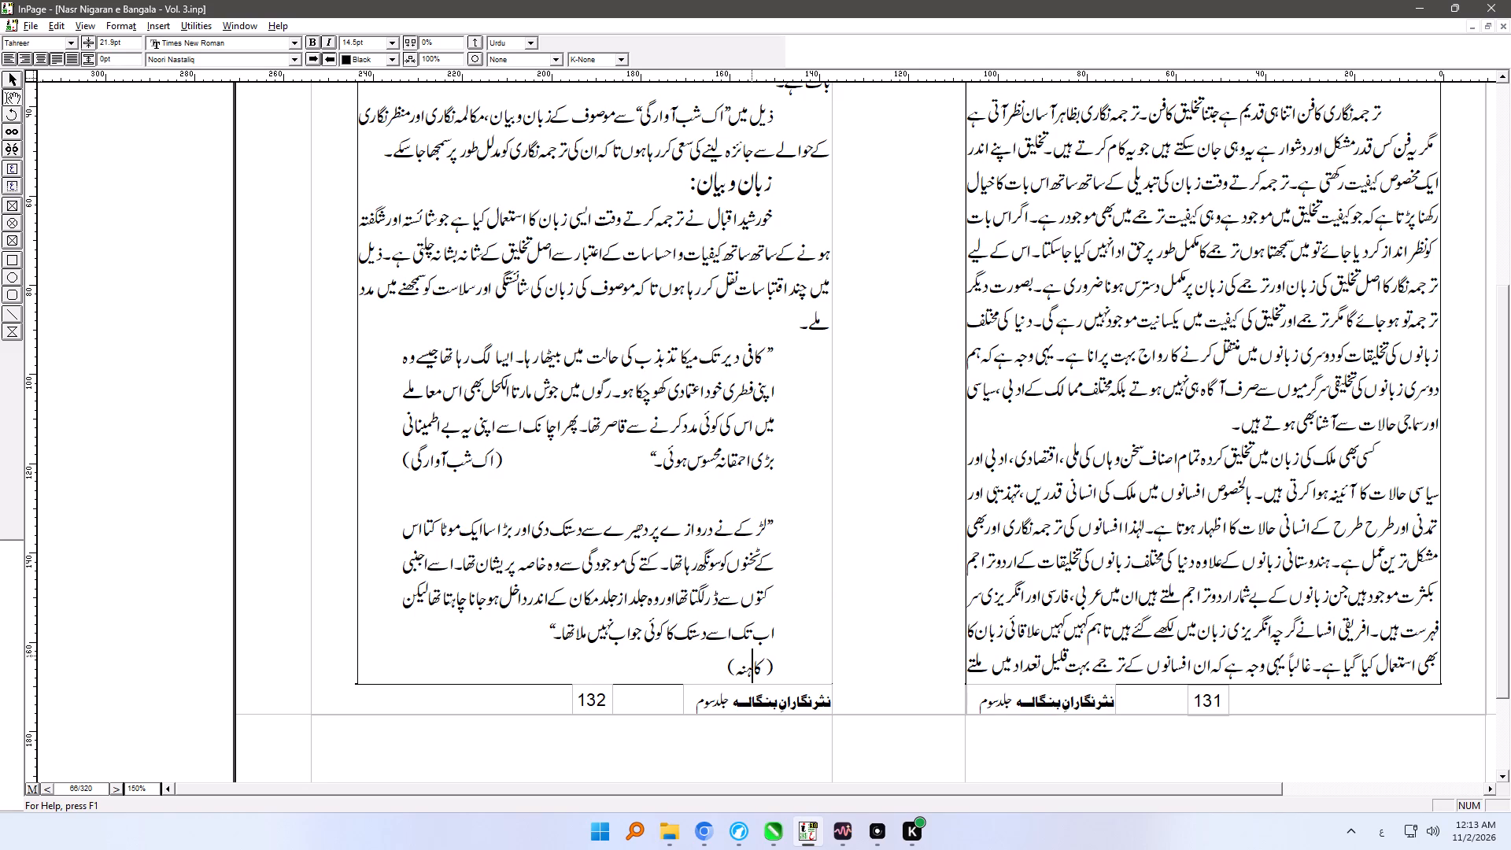
key(ctrl+shift+q)
key(Right)
key(Right)
key(BackSpace)
key(Tab)
Remove the marker symbols on both sides of the subheading "مکالمہ نگاری:" at the start of the next page.
key(Down)
key(Down)
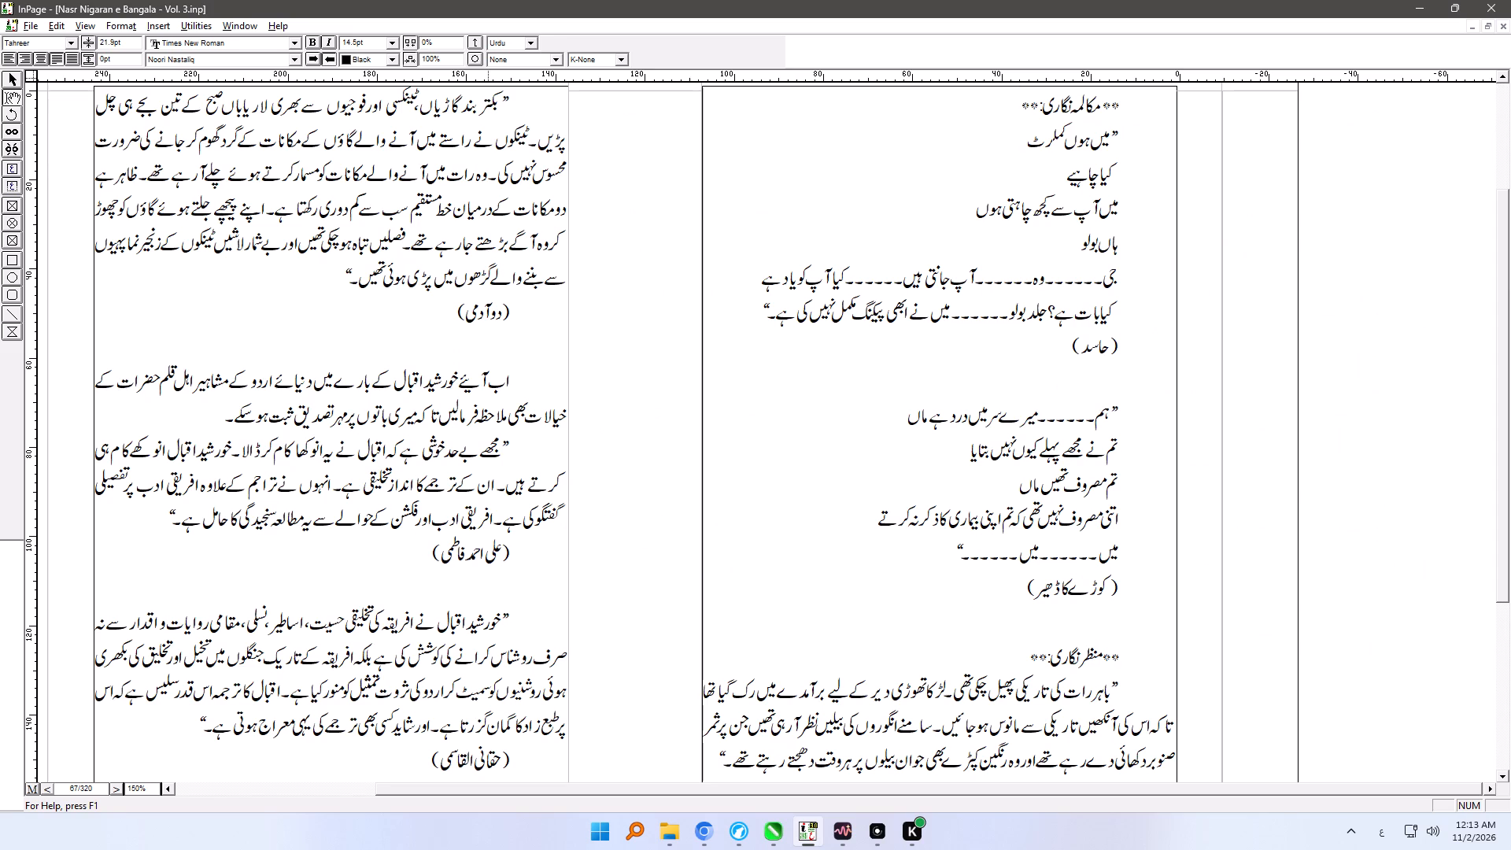
key(BackSpace)
key(BackSpace)
click(1120, 104)
key(Delete)
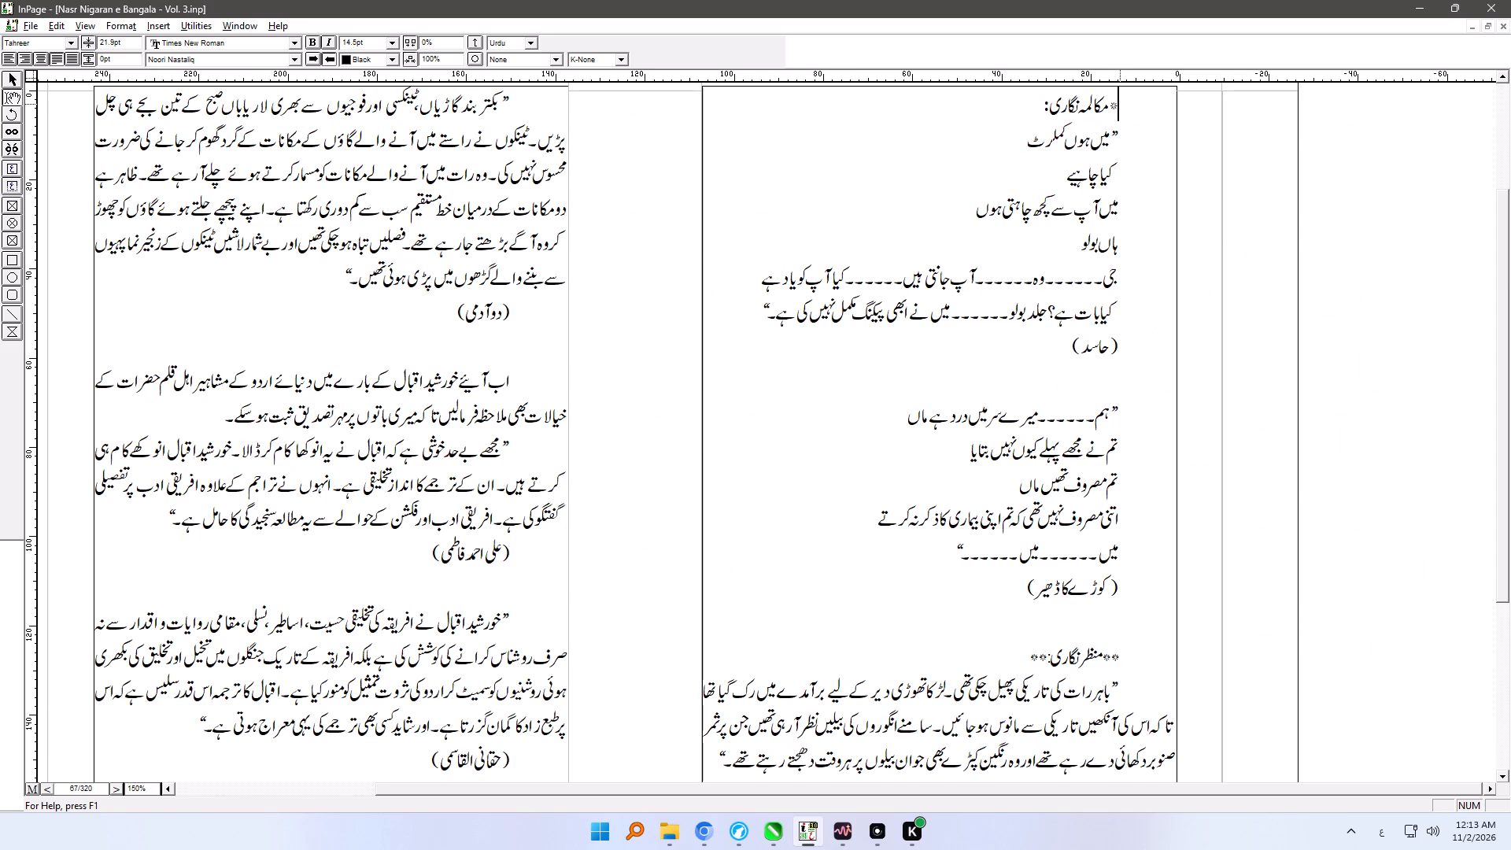
key(Delete)
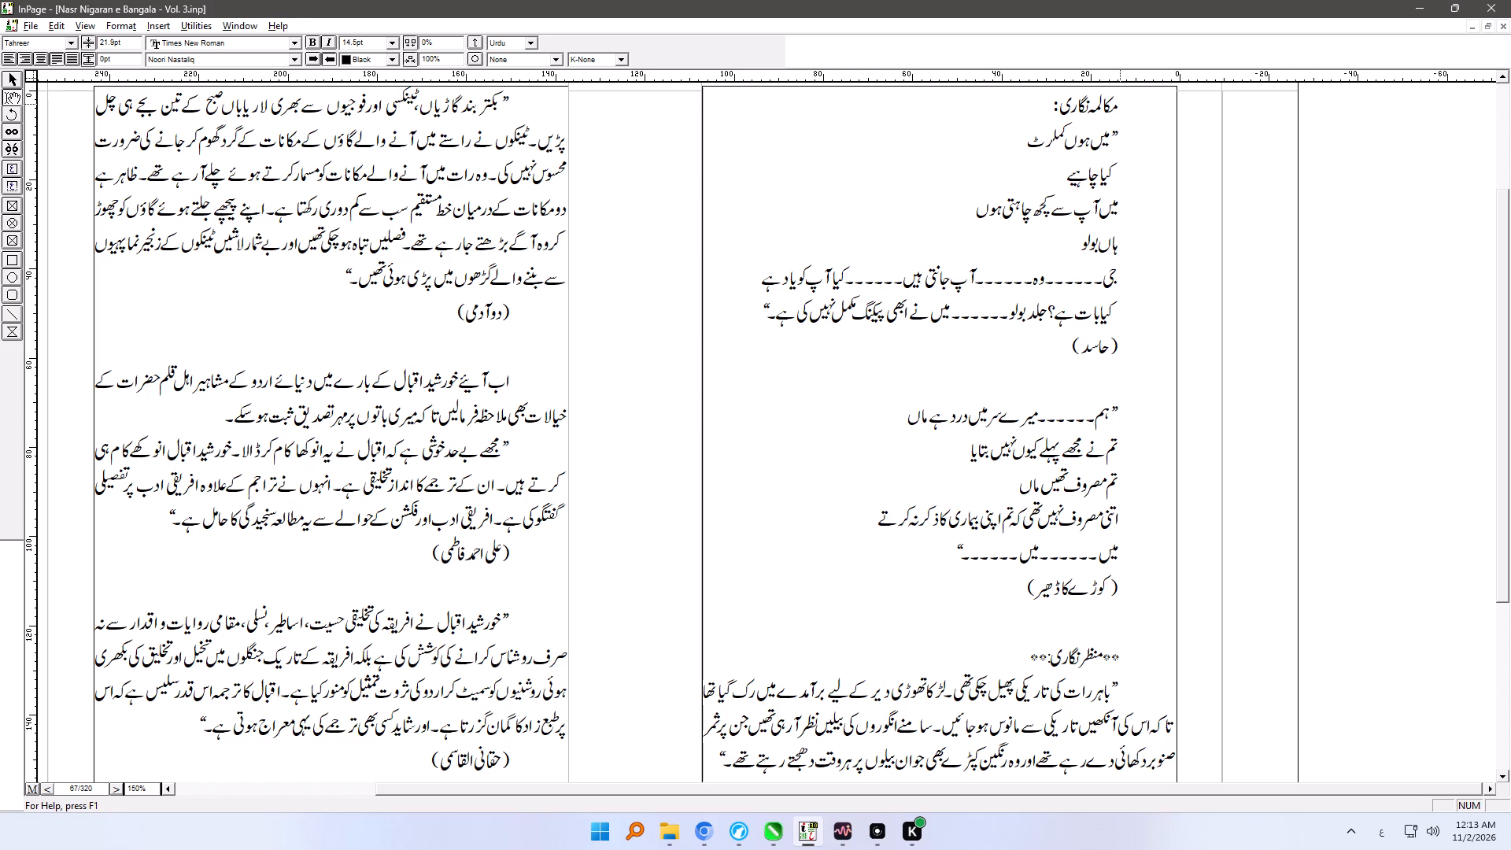
Apply the Musannif style to the subheading "مکالمہ نگاری:", start it from the right margin instead of centred, and indent it with a tab.
key(ctrl+shift+m)
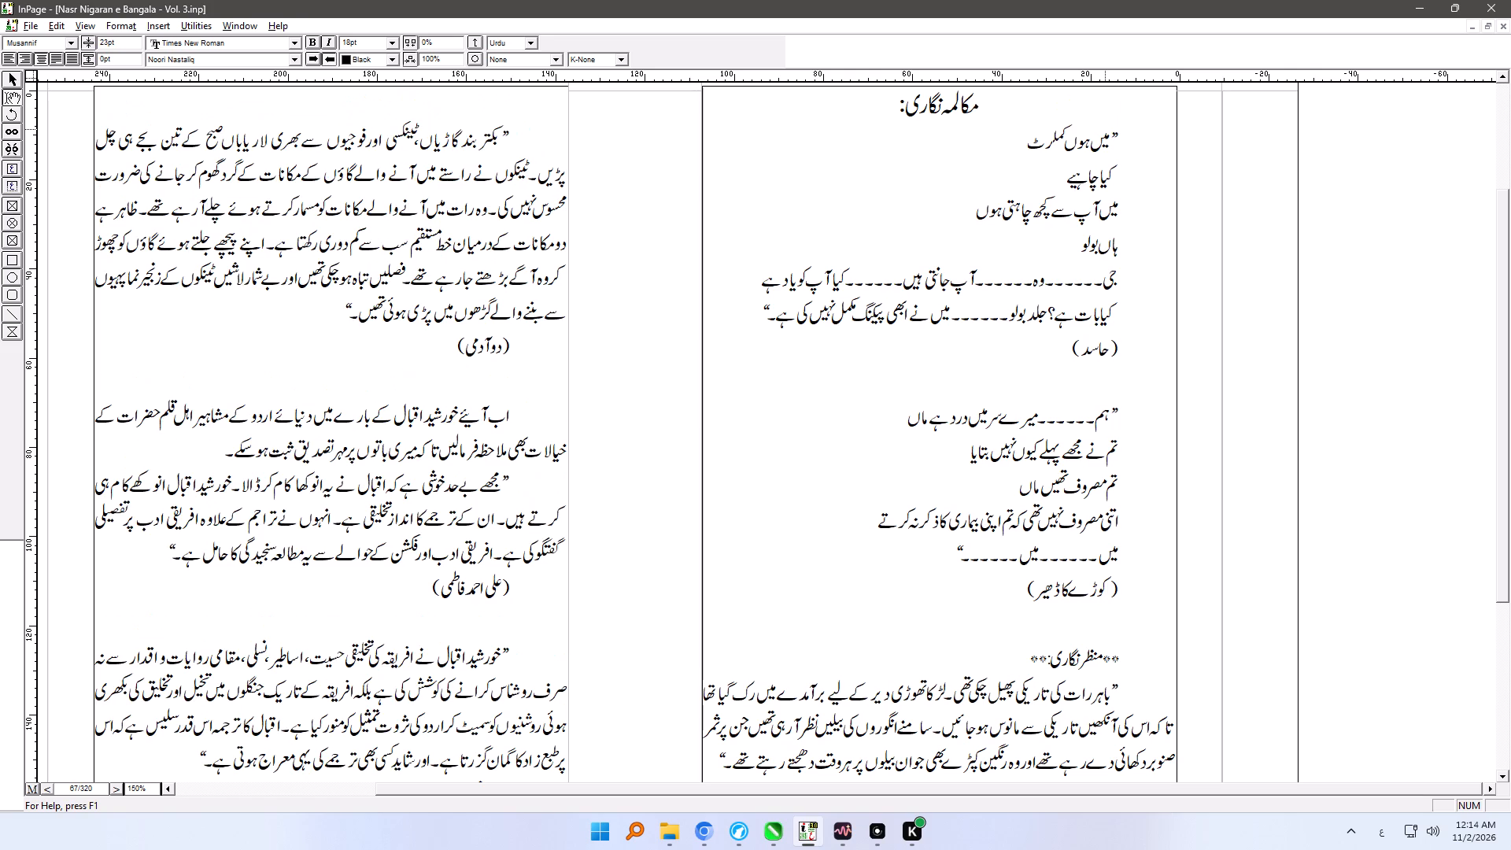
key(ctrl+alt+j)
key(Tab)
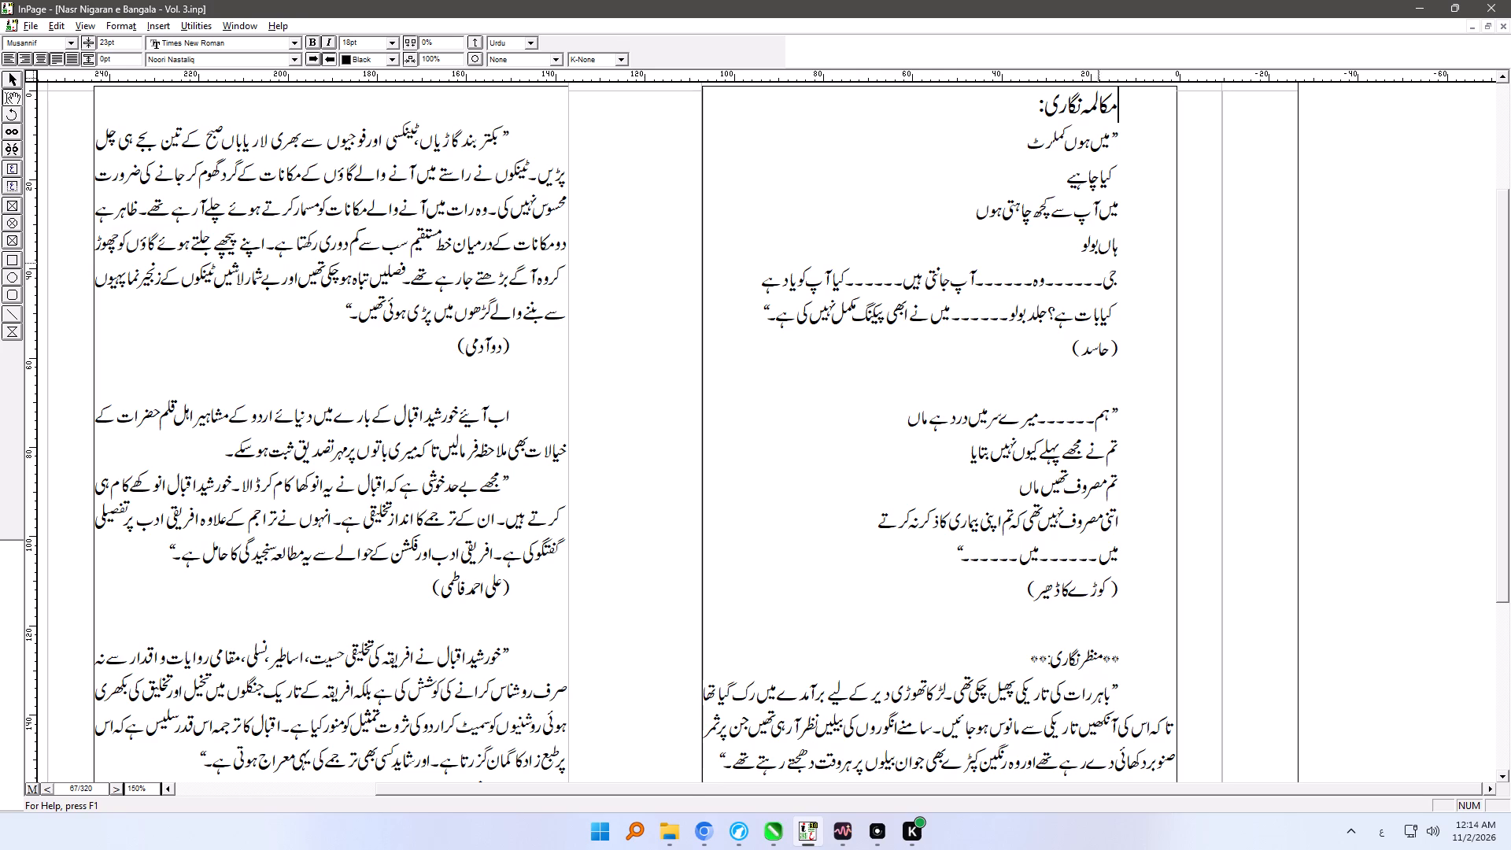
Apply the Iqtabas style to each of the six lines of the first dialogue under the subheading "مکالمہ نگاری:".
click(1118, 135)
key(ctrl+shift+q)
click(1081, 174)
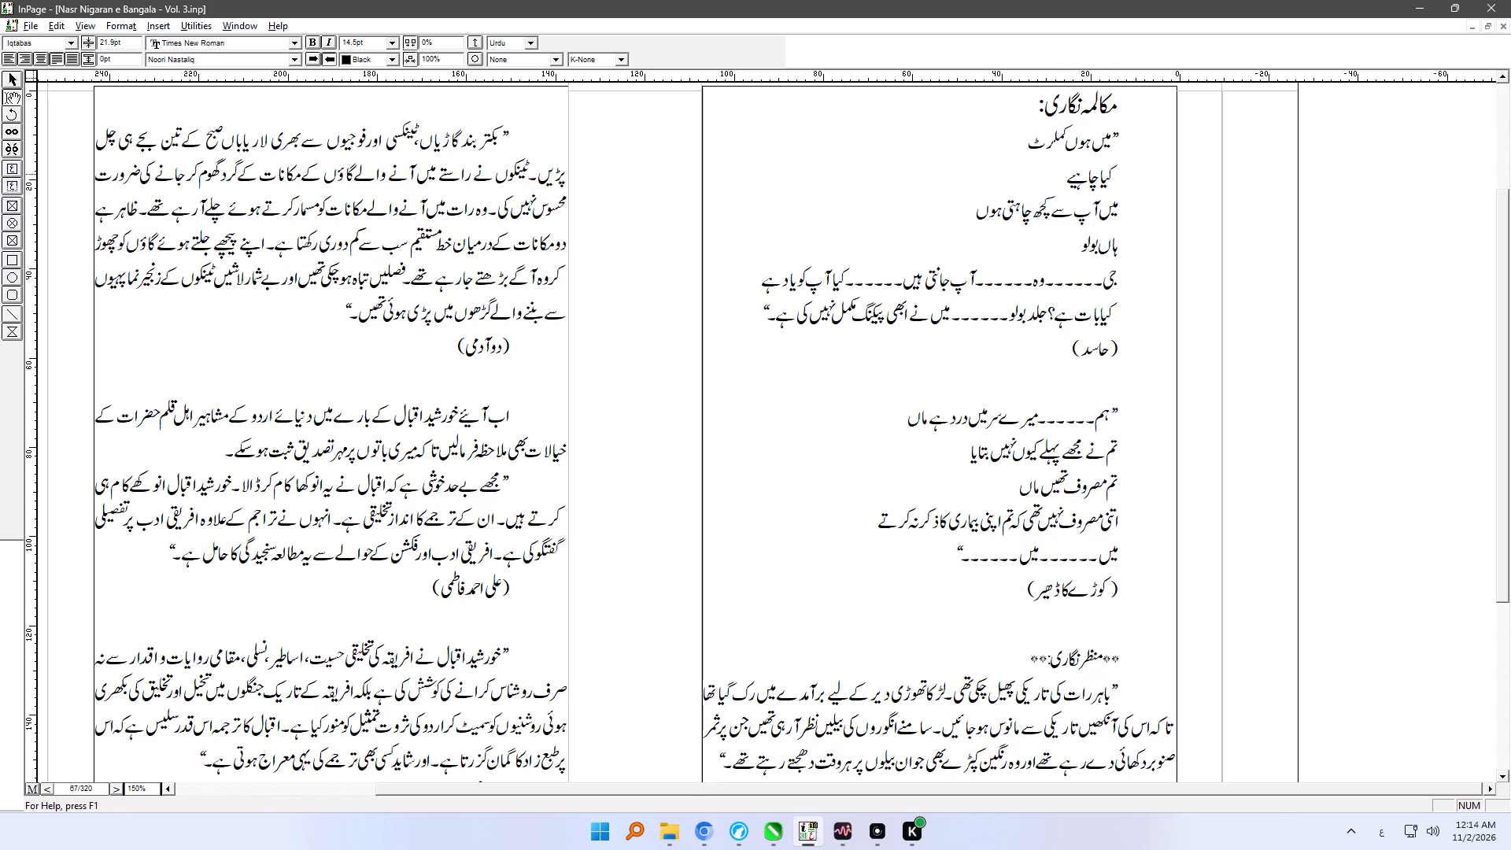
key(ctrl+shift+q)
click(1088, 209)
key(ctrl+shift+q)
click(1090, 238)
key(ctrl+shift+q)
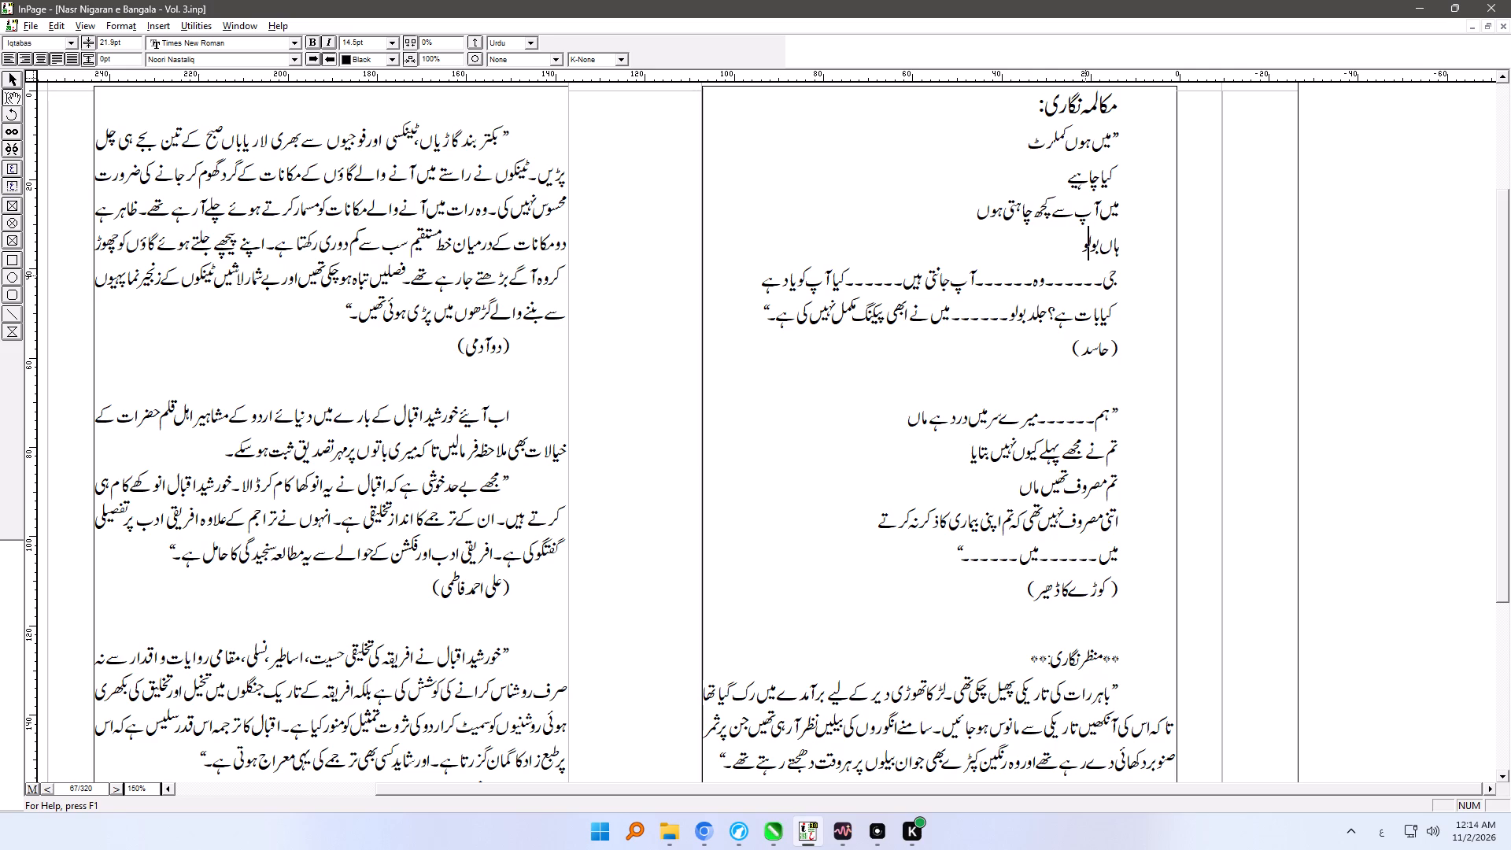
click(1083, 289)
key(ctrl+shift+q)
click(1079, 309)
key(ctrl+shift+q)
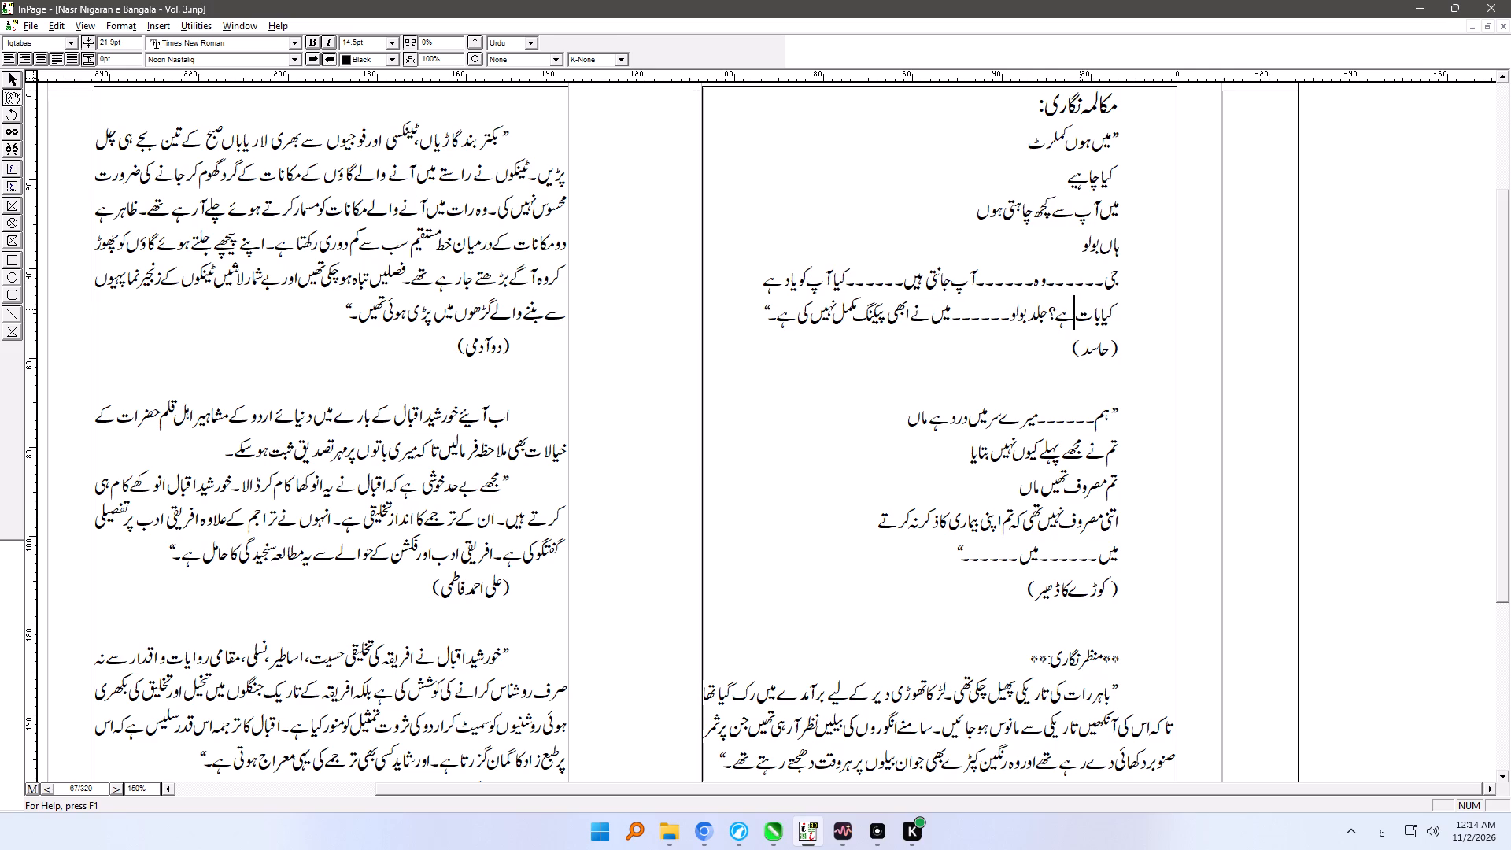
Apply the Iqtabas style to the source "(حاسد)" below the first dialogue and push it to the line's far end with a tab.
click(1092, 348)
key(ctrl+shift+q)
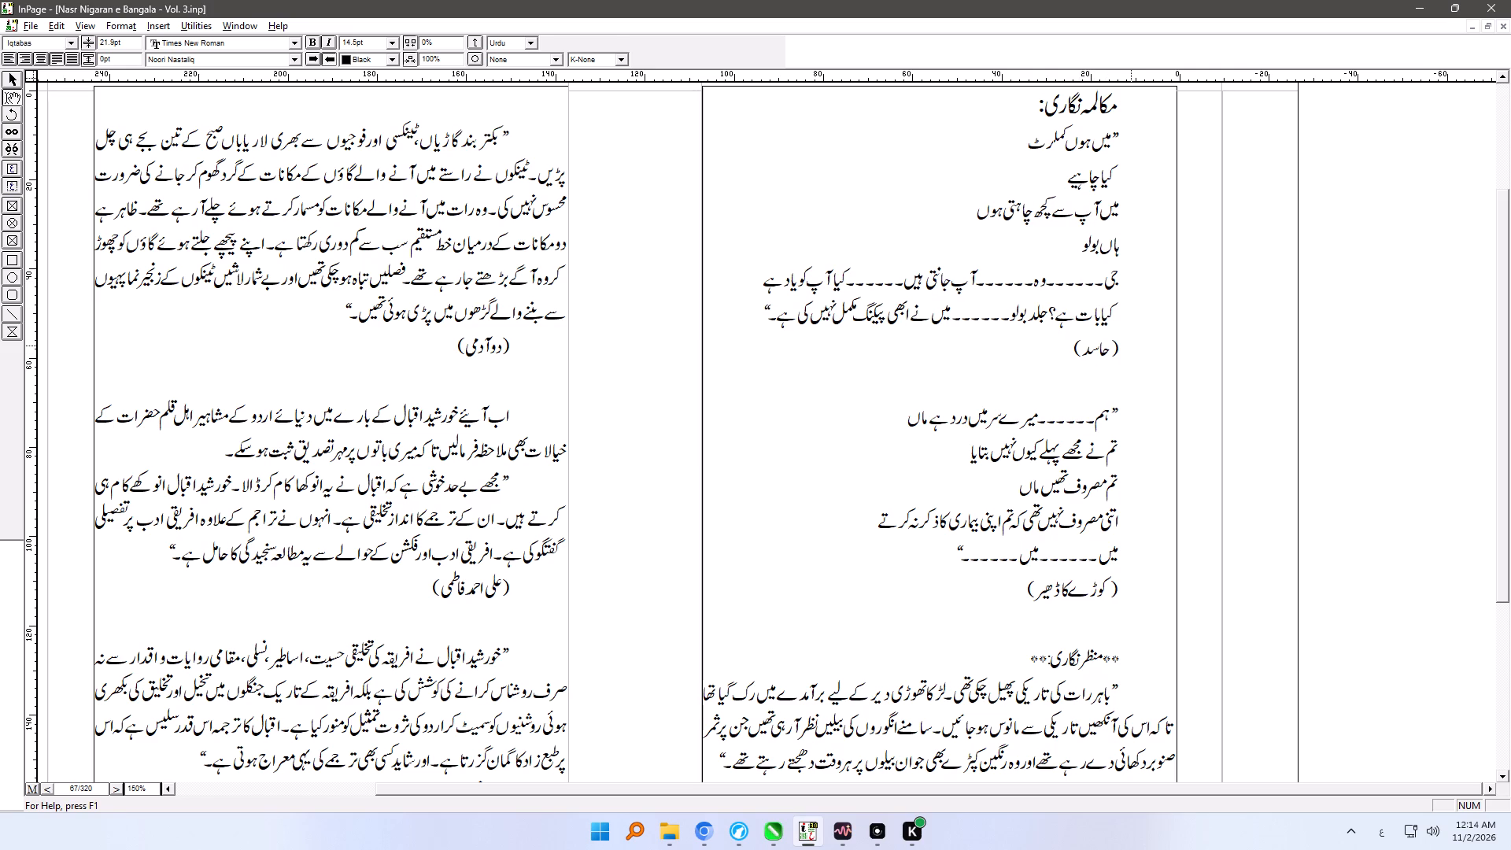
click(1131, 345)
key(Tab)
Apply the Iqtabas style to the source "(کوڑے کا ڈھیر)" below the second dialogue and push it to the line's far end with a tab.
click(1125, 380)
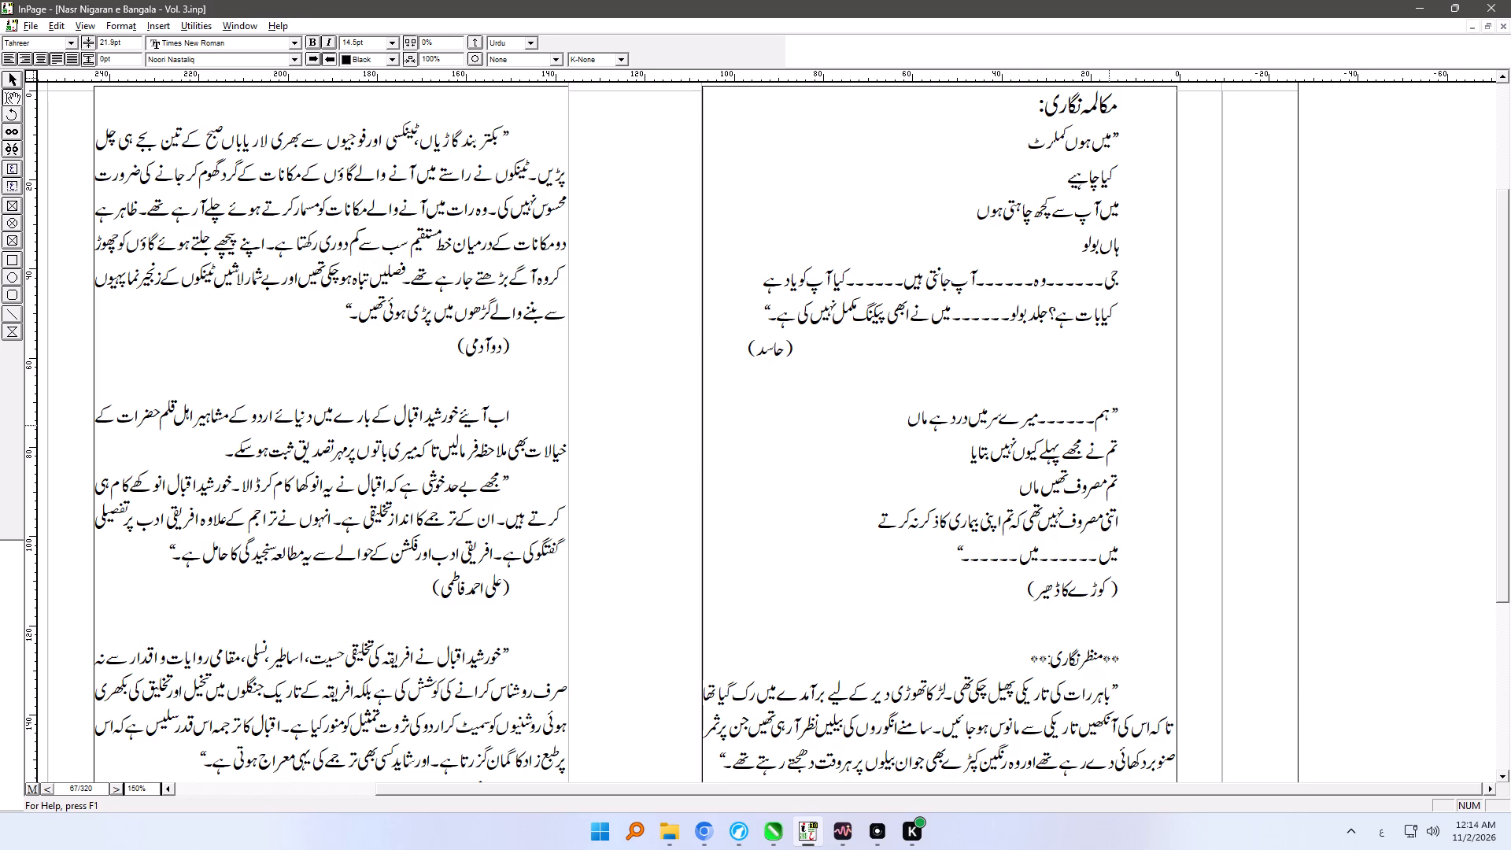
click(1122, 582)
key(ctrl+shift+q)
key(Tab)
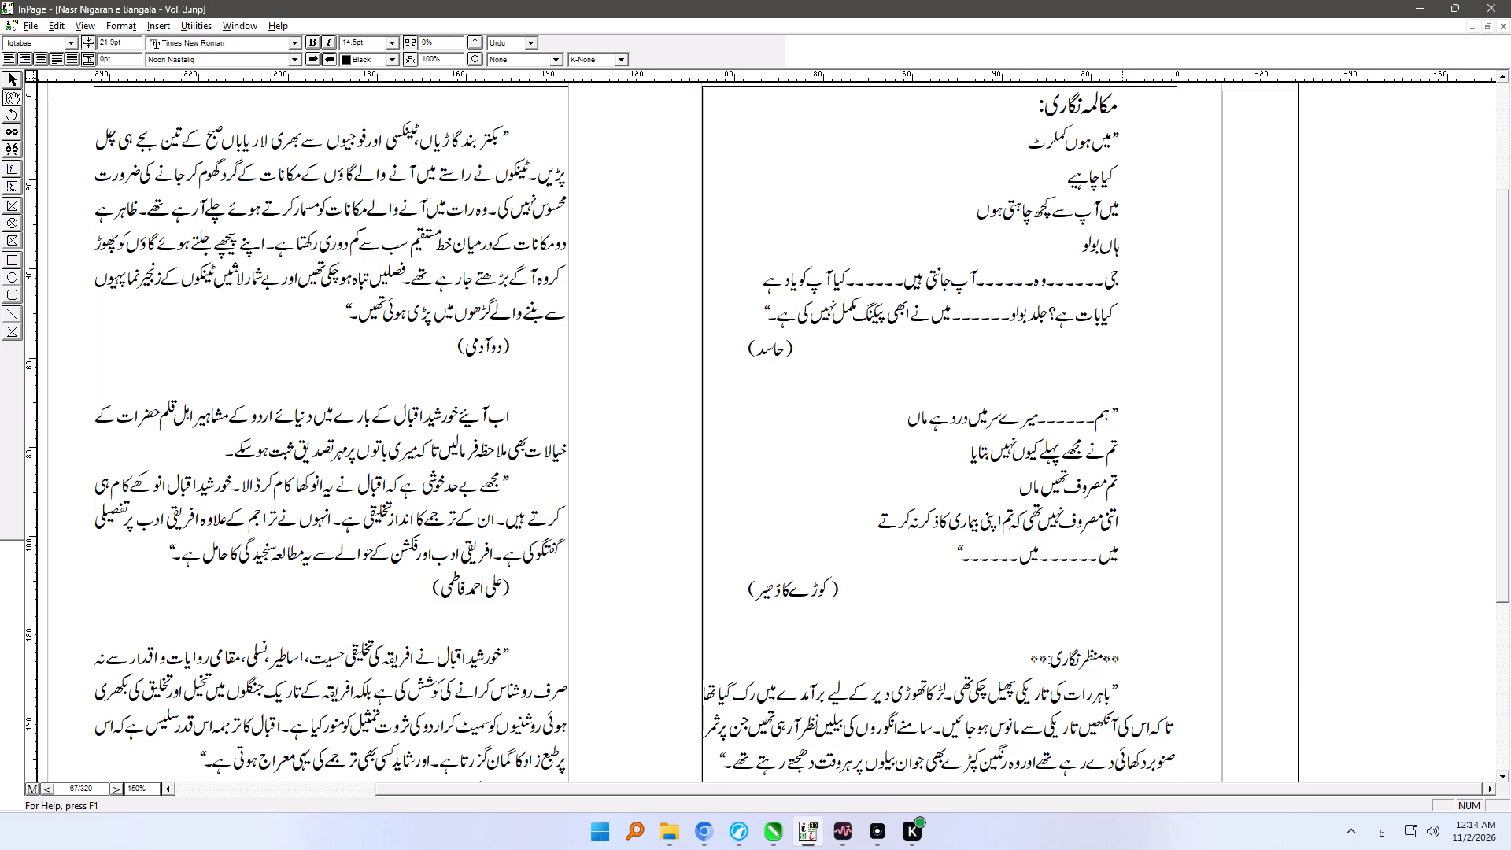
Delete the blank line above the subheading "منظر نگاری:" and remove the marker symbols on both sides of it.
click(1092, 635)
key(Delete)
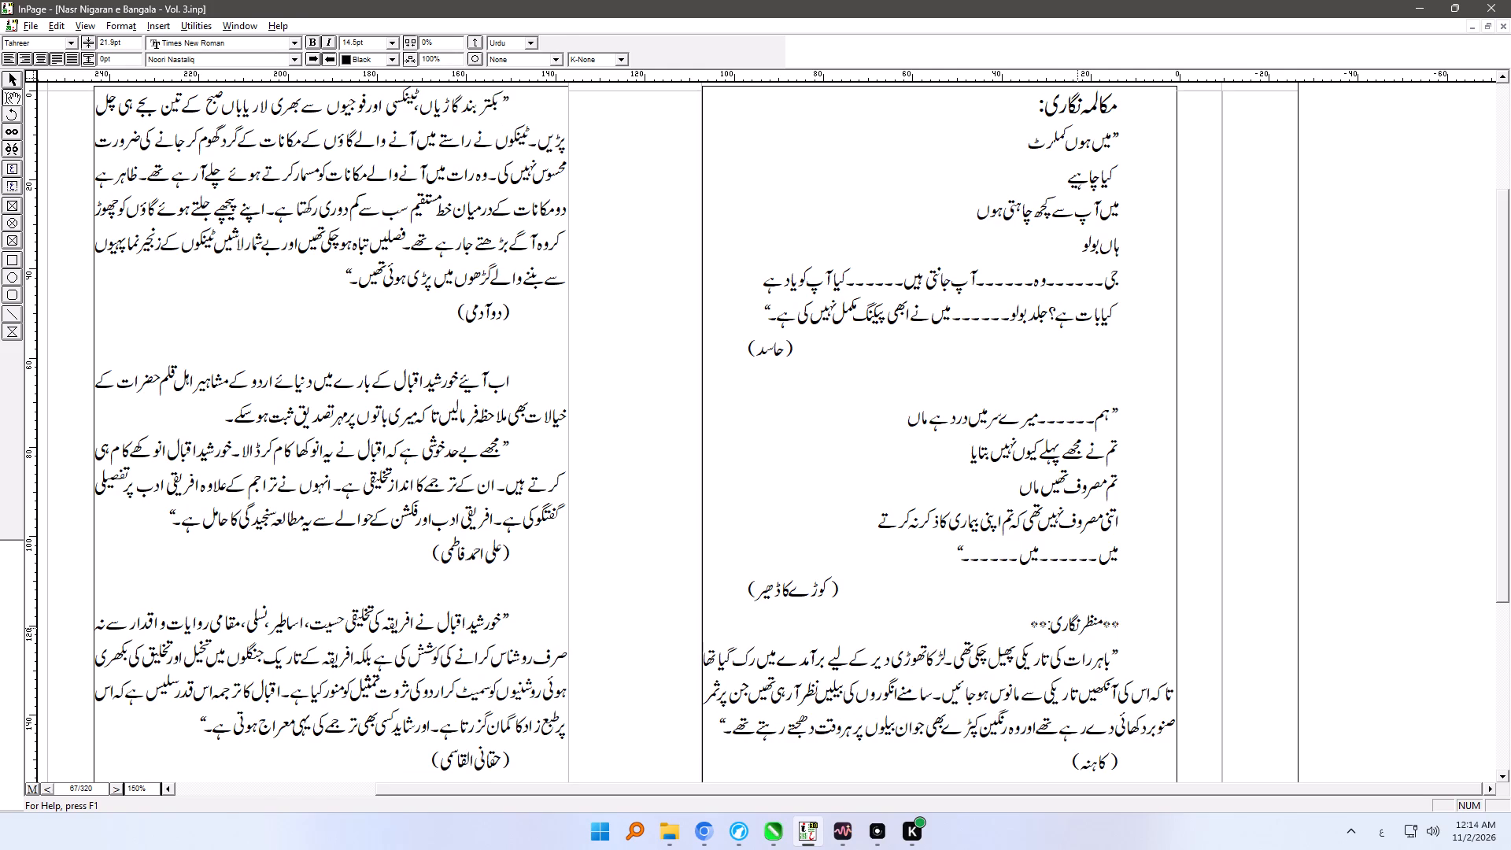
key(Delete)
key(Delete)
click(1036, 618)
key(BackSpace)
key(BackSpace)
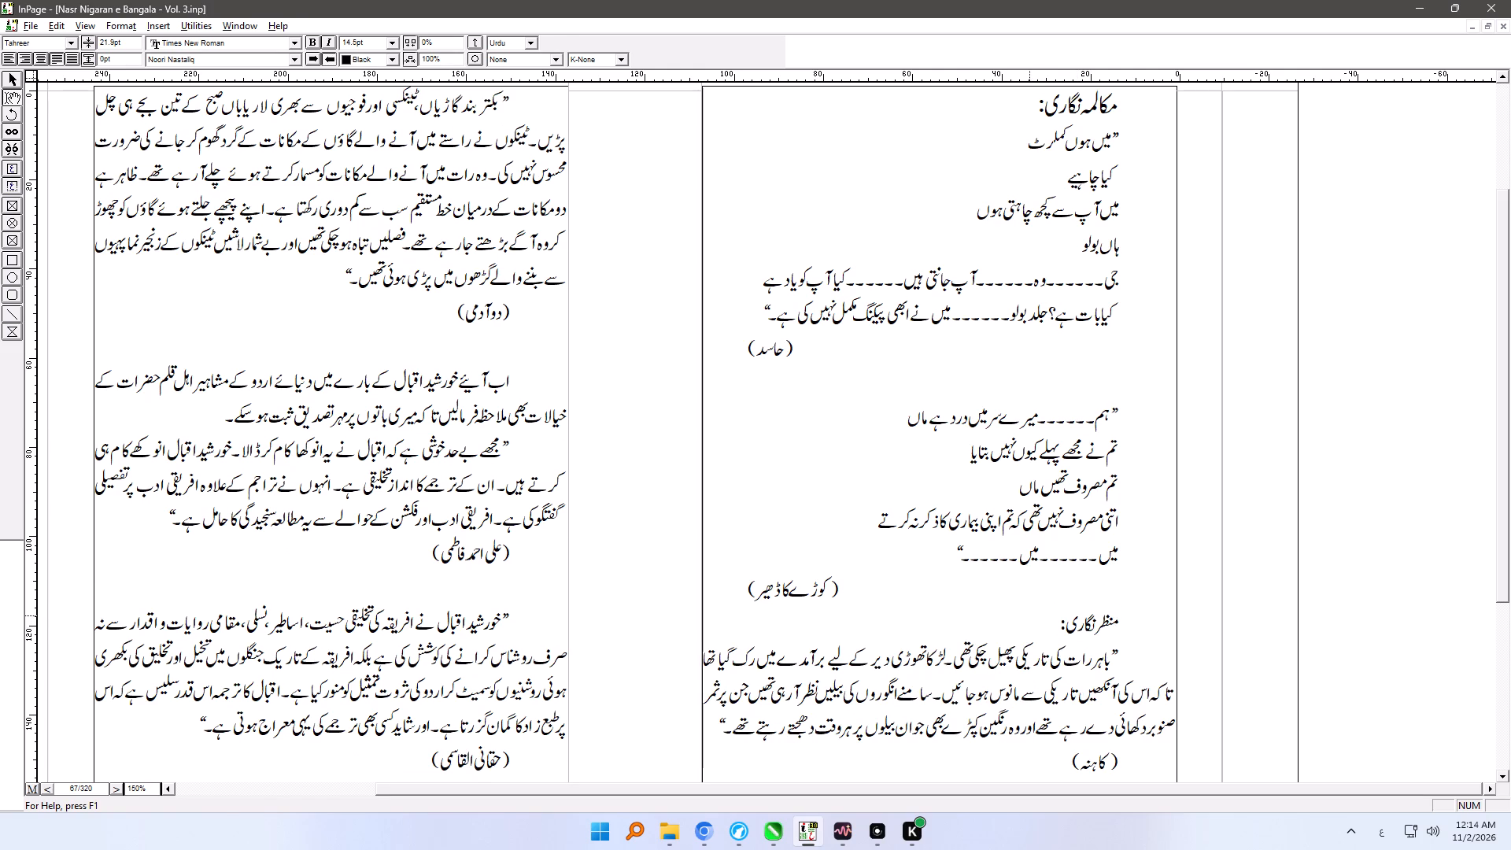
Apply the Musannif style to the subheading "منظر نگاری:", start it from the right margin instead of centred, and indent it with a tab.
key(ctrl+shift+m)
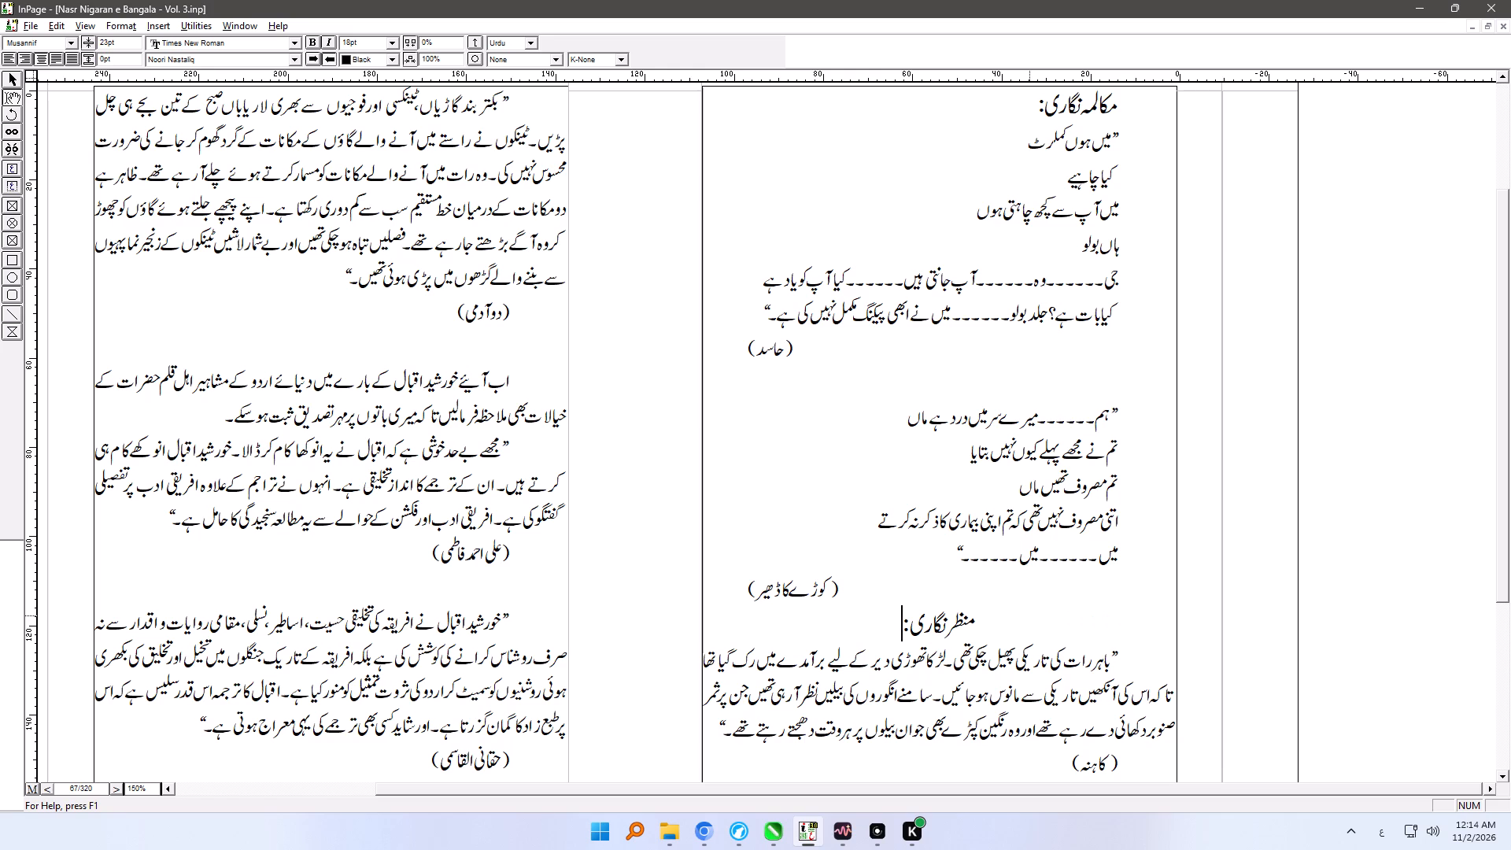
key(ctrl+alt+j)
key(Tab)
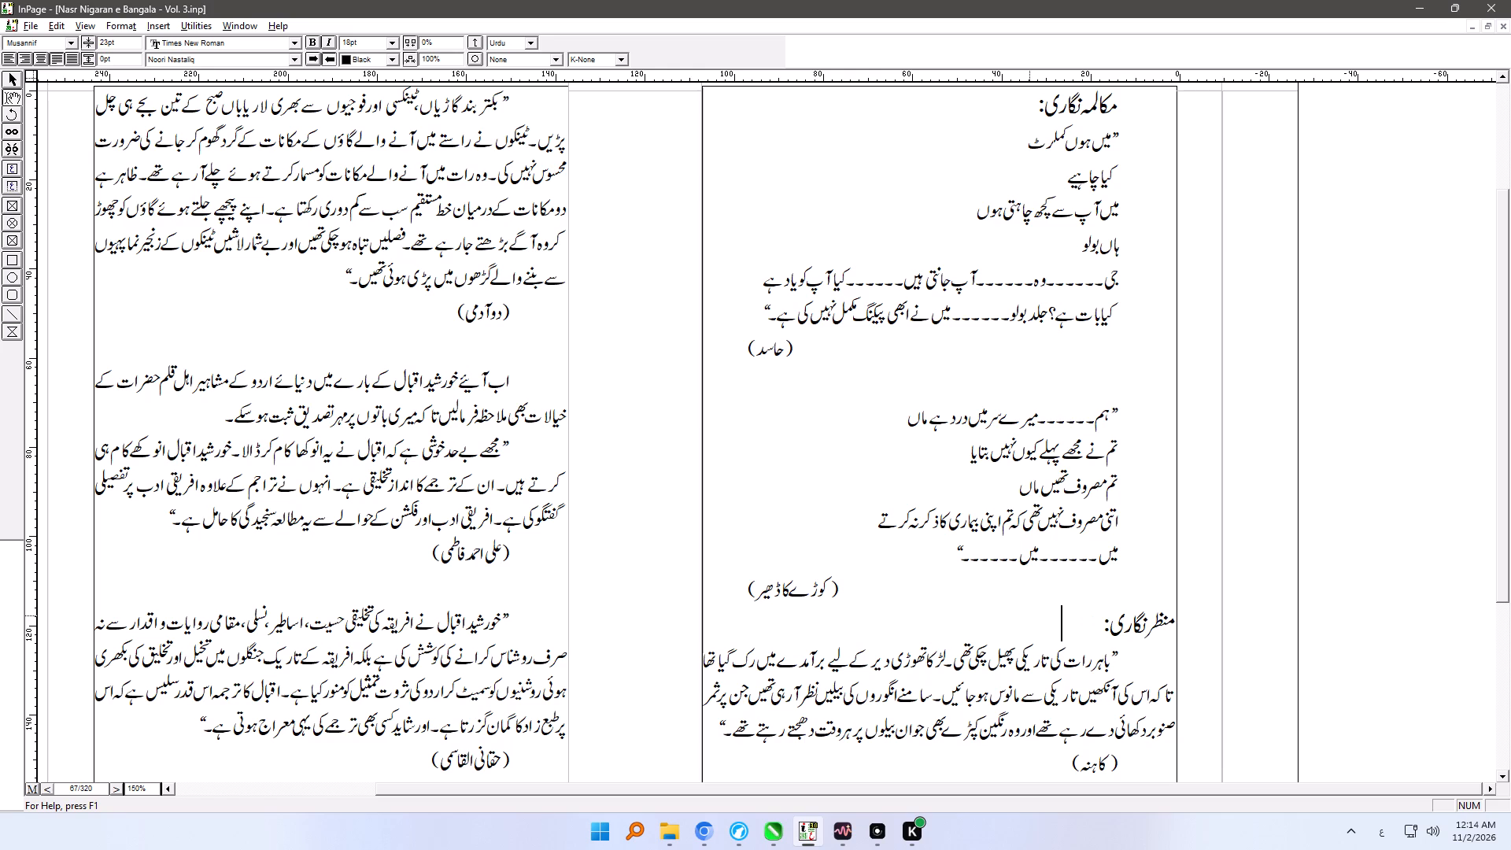
key(BackSpace)
key(Home)
key(Tab)
Apply the Iqtabas style to the quotation beginning "باہر رات کی تاریکی" under the subheading "منظر نگاری:".
click(1040, 686)
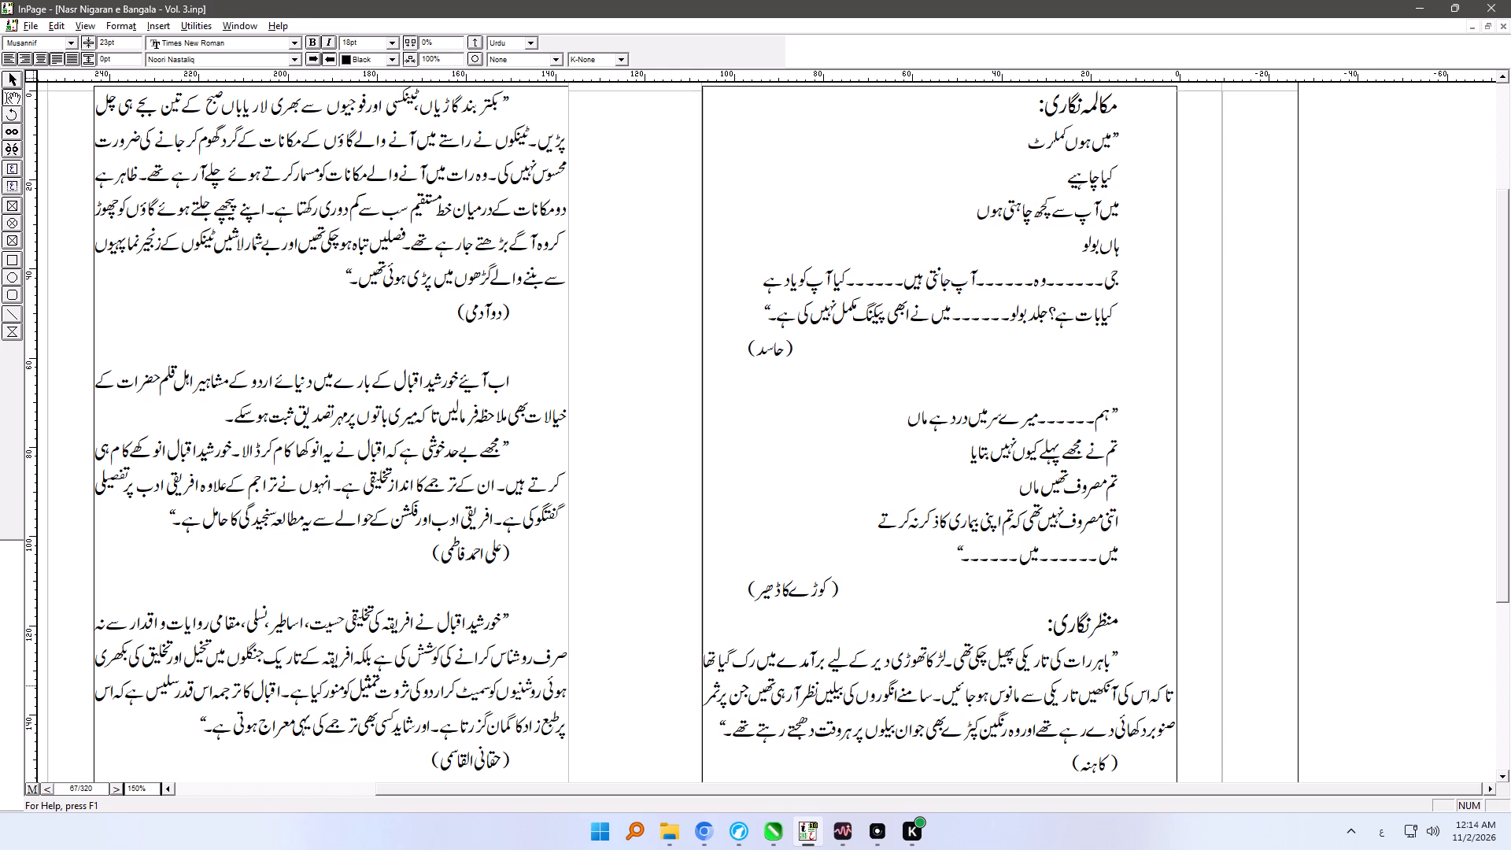
key(ctrl+shift+q)
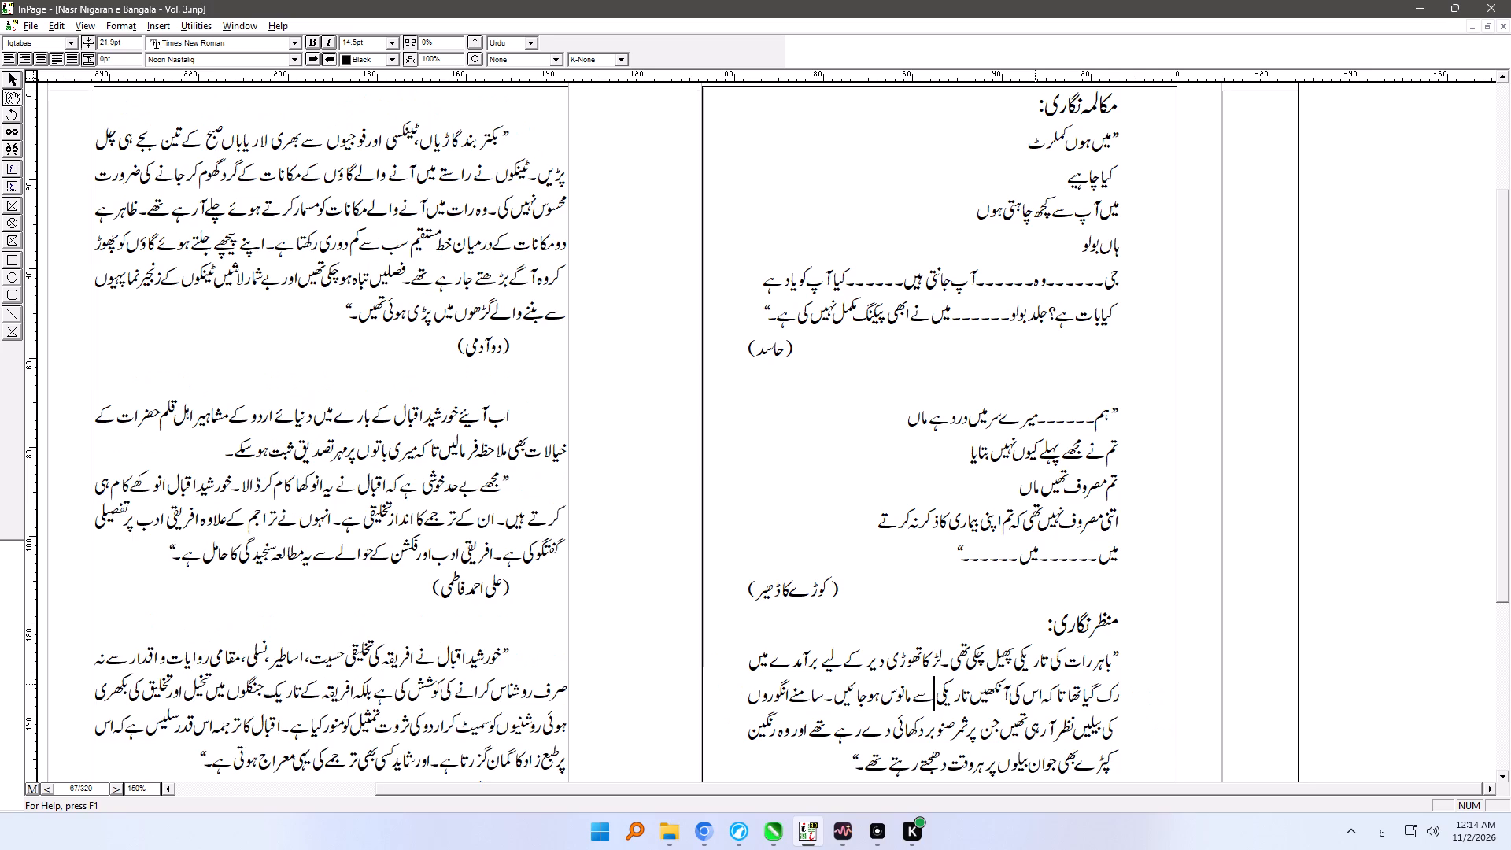
Apply the Iqtabas style to the source "(کاہنہ)" at the foot of page 133 and join it to the quotation's last line with a tab.
ctrl+right_drag(1020, 726, 990, 454)
click(1106, 543)
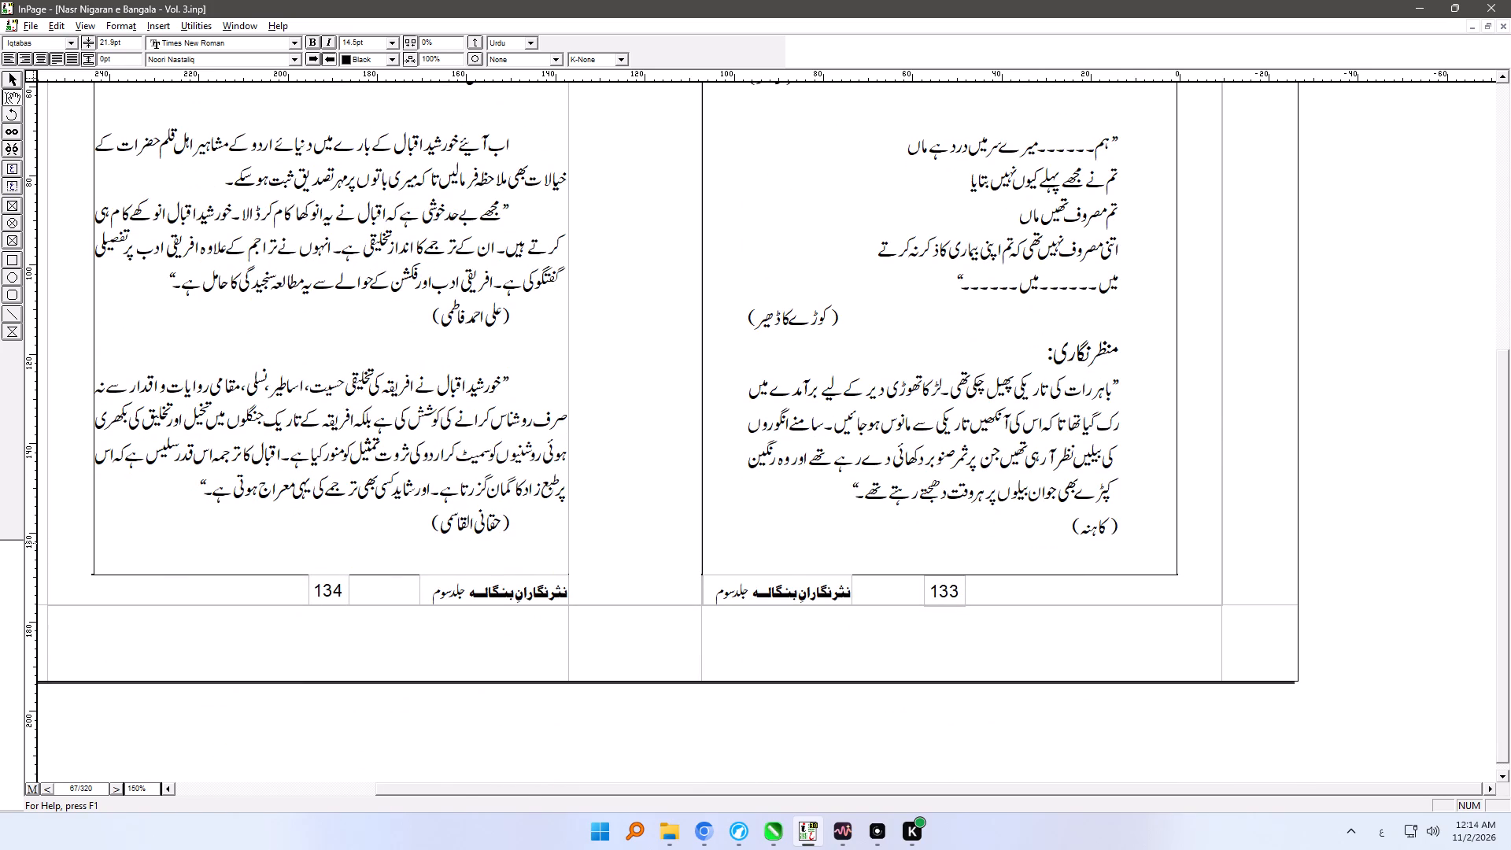
key(ctrl+shift+q)
click(1128, 512)
key(BackSpace)
key(Tab)
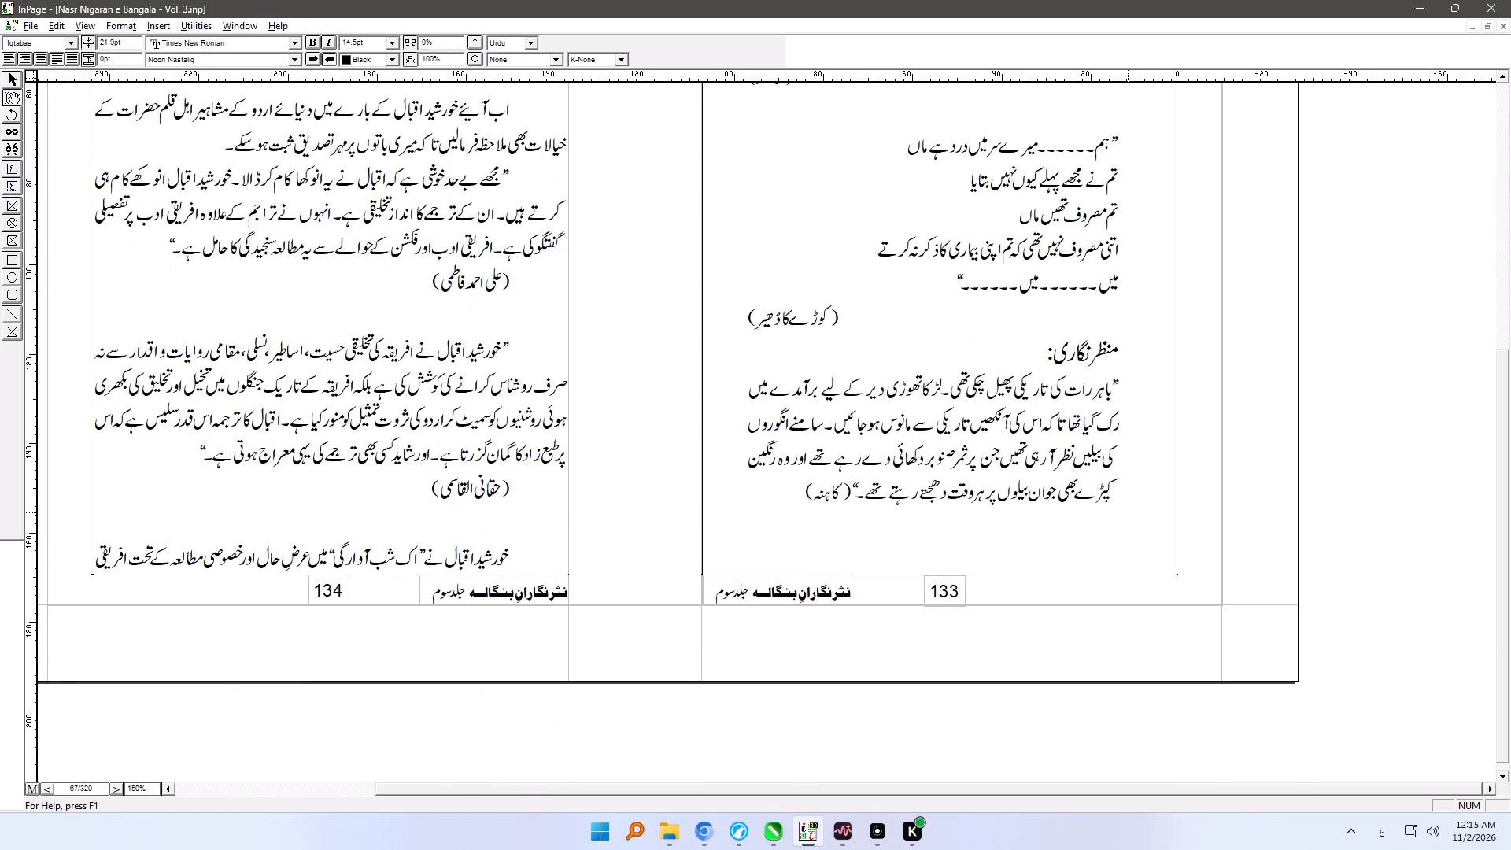
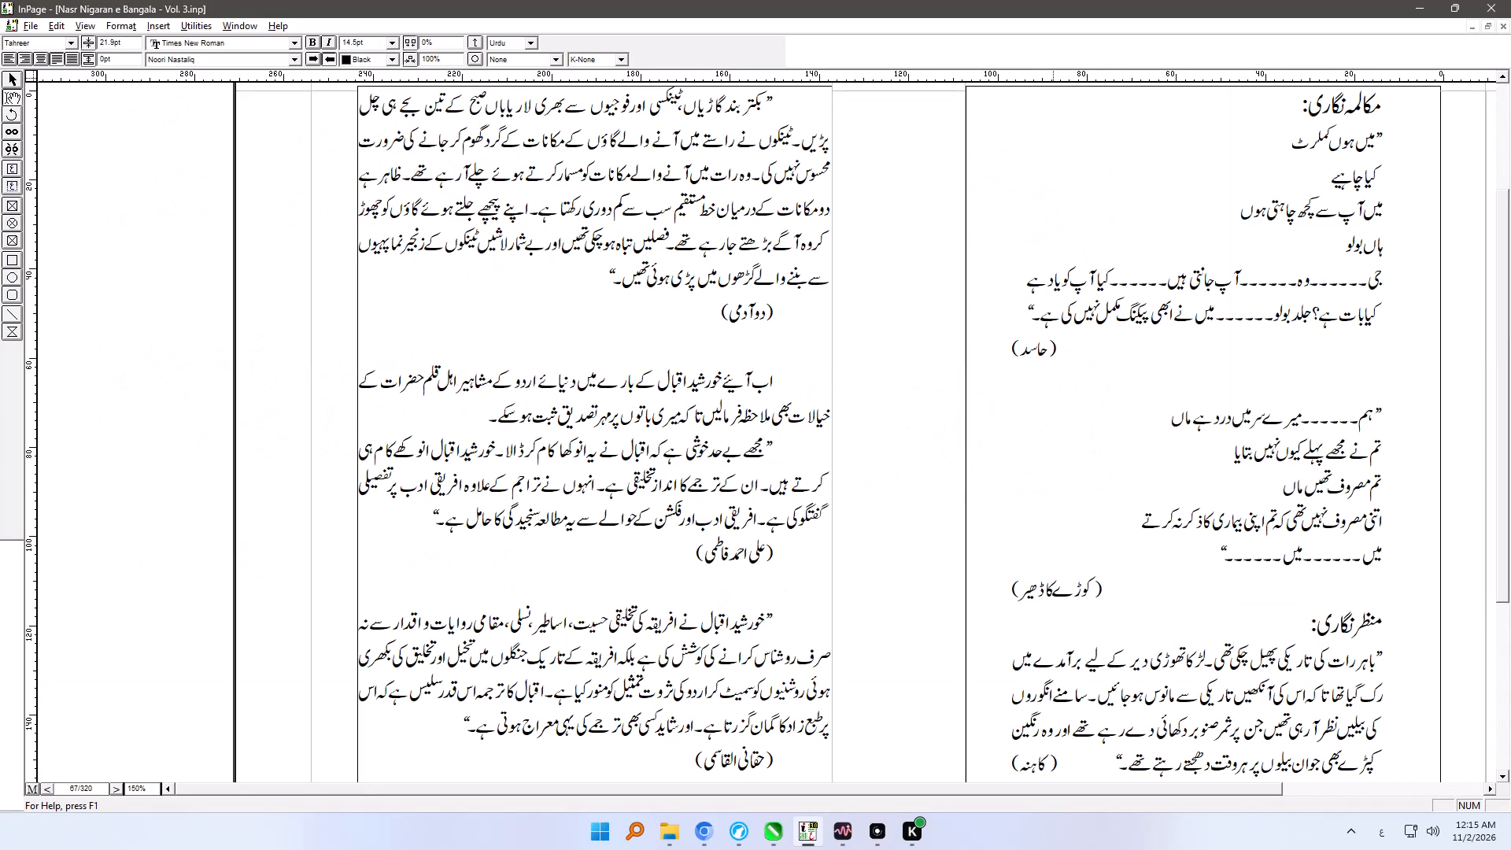
Apply the Iqtabas style to the quotation beginning "بکتر بند گاڑیاں" and its source "(دو آدمی)", joining the source to the last line with a tab.
key(ctrl+shift+q)
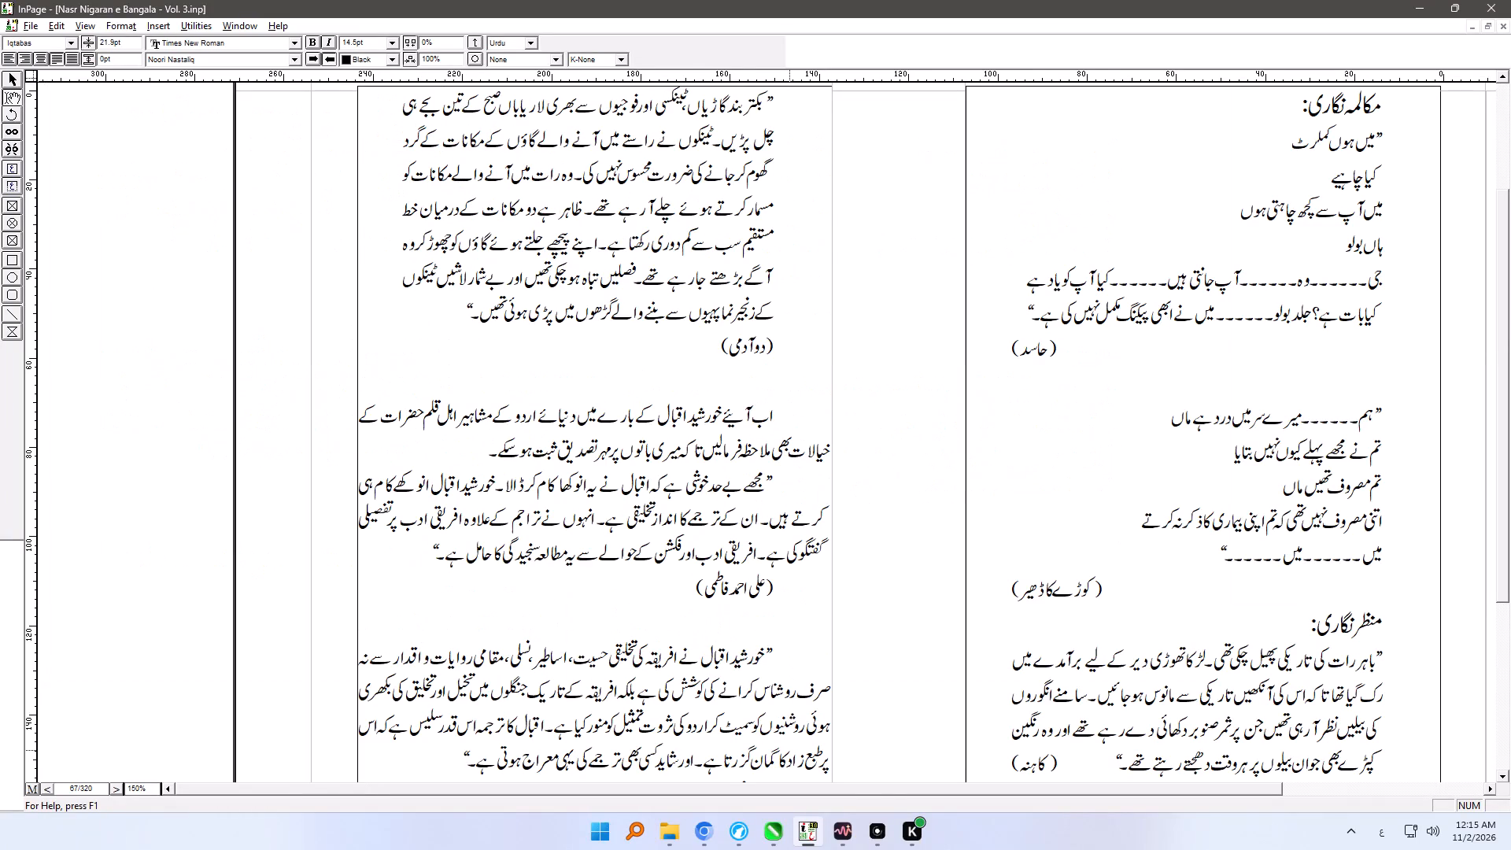
click(781, 348)
key(ctrl+shift+q)
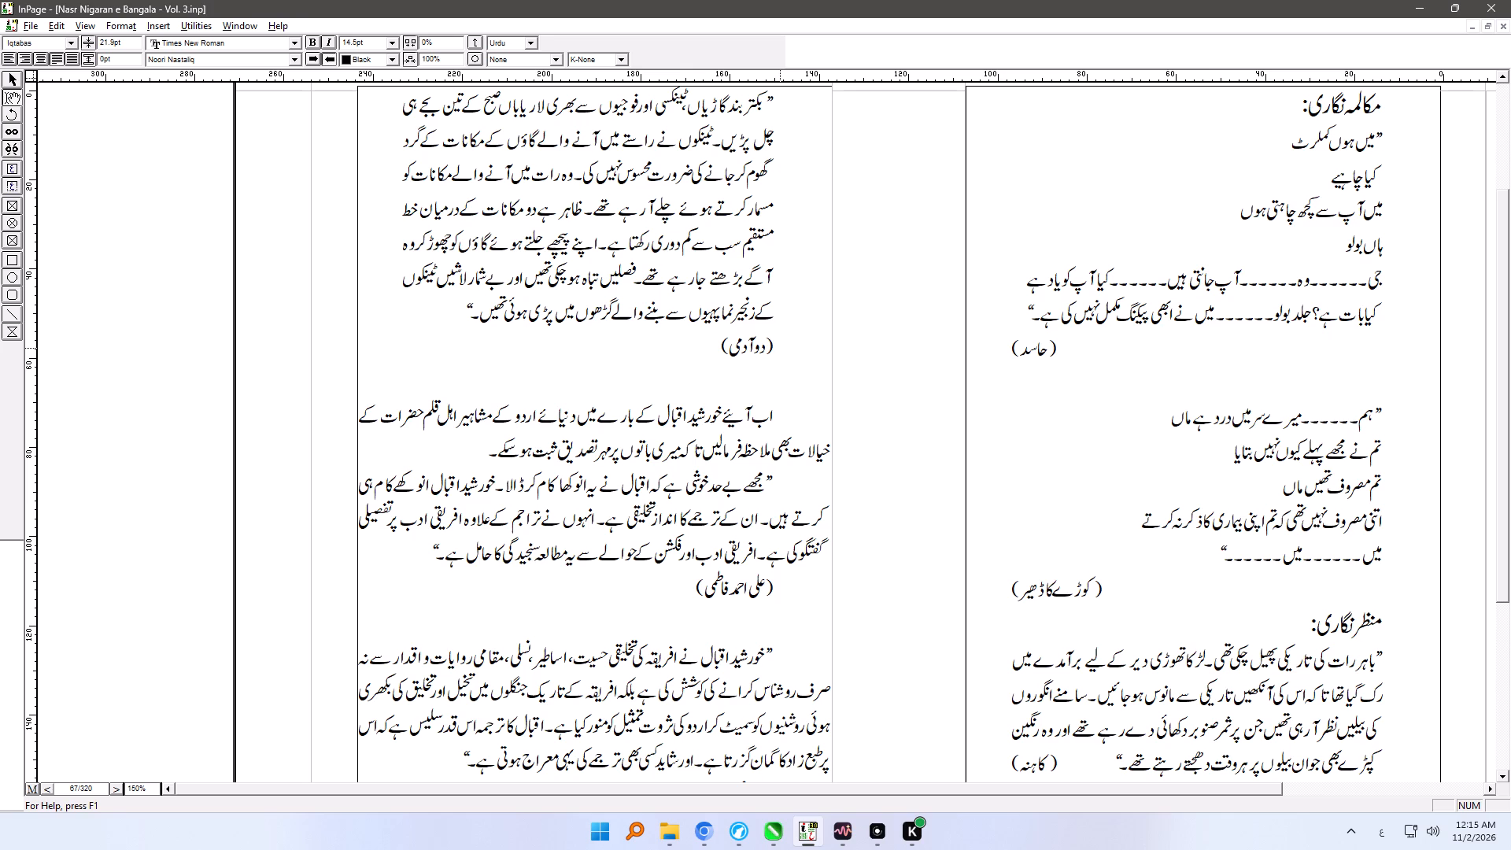
key(BackSpace)
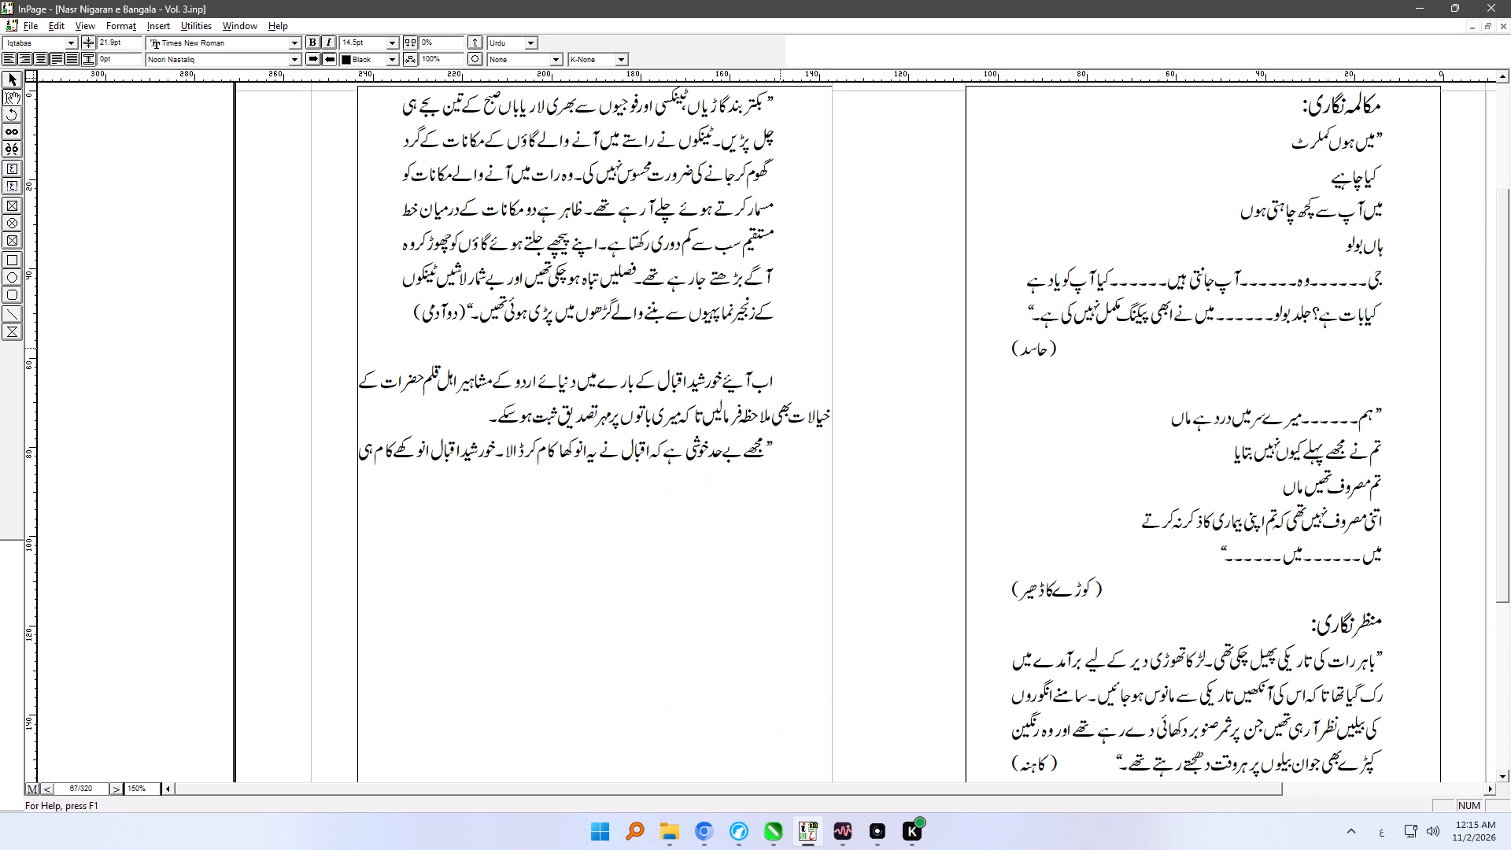
key(Tab)
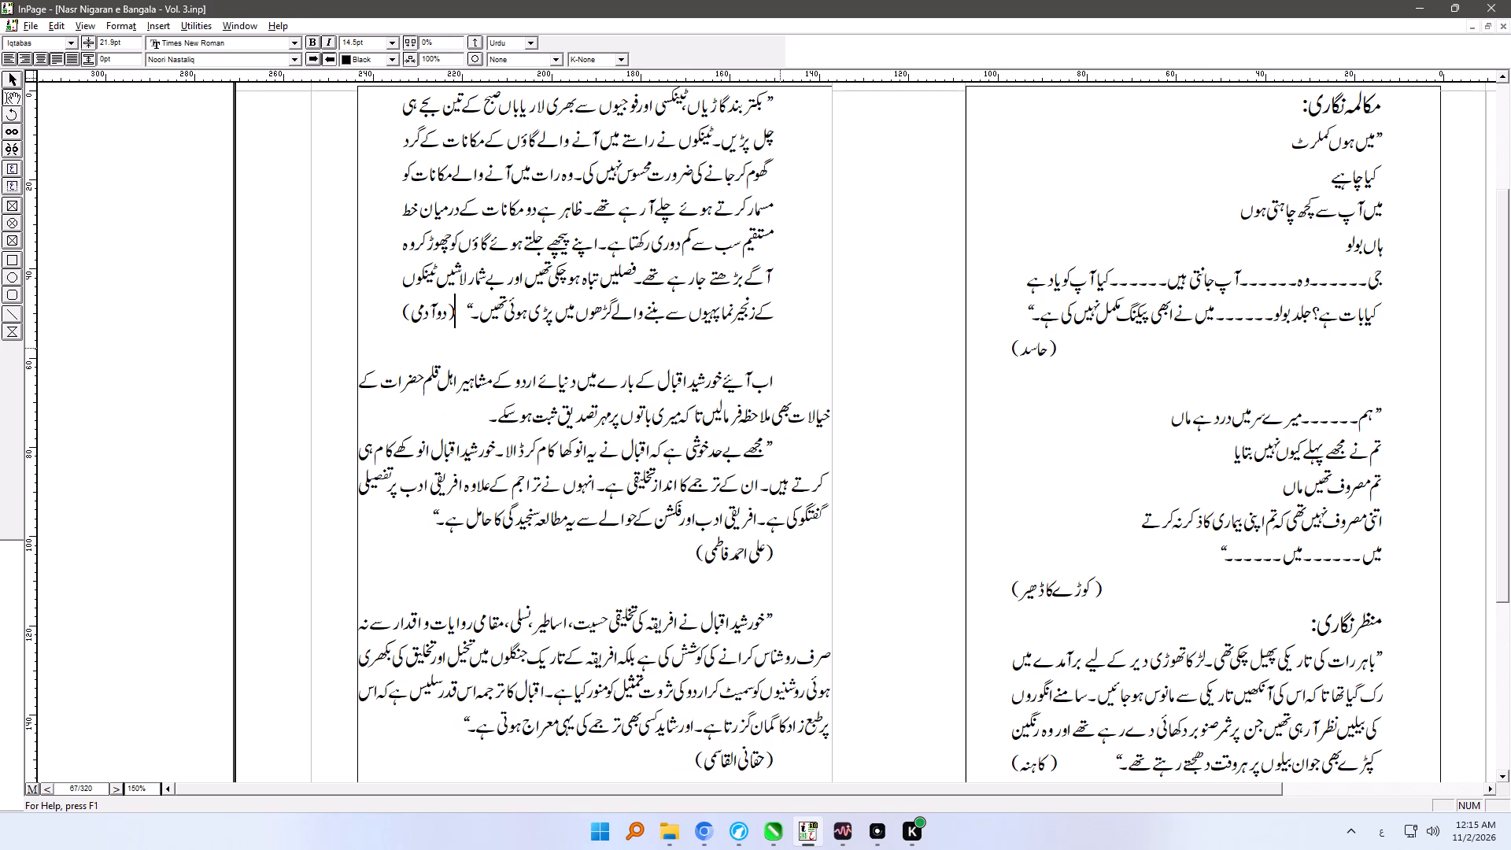
Delete the blank line above the paragraph beginning "اب آئیے" on page 134.
click(780, 348)
key(Delete)
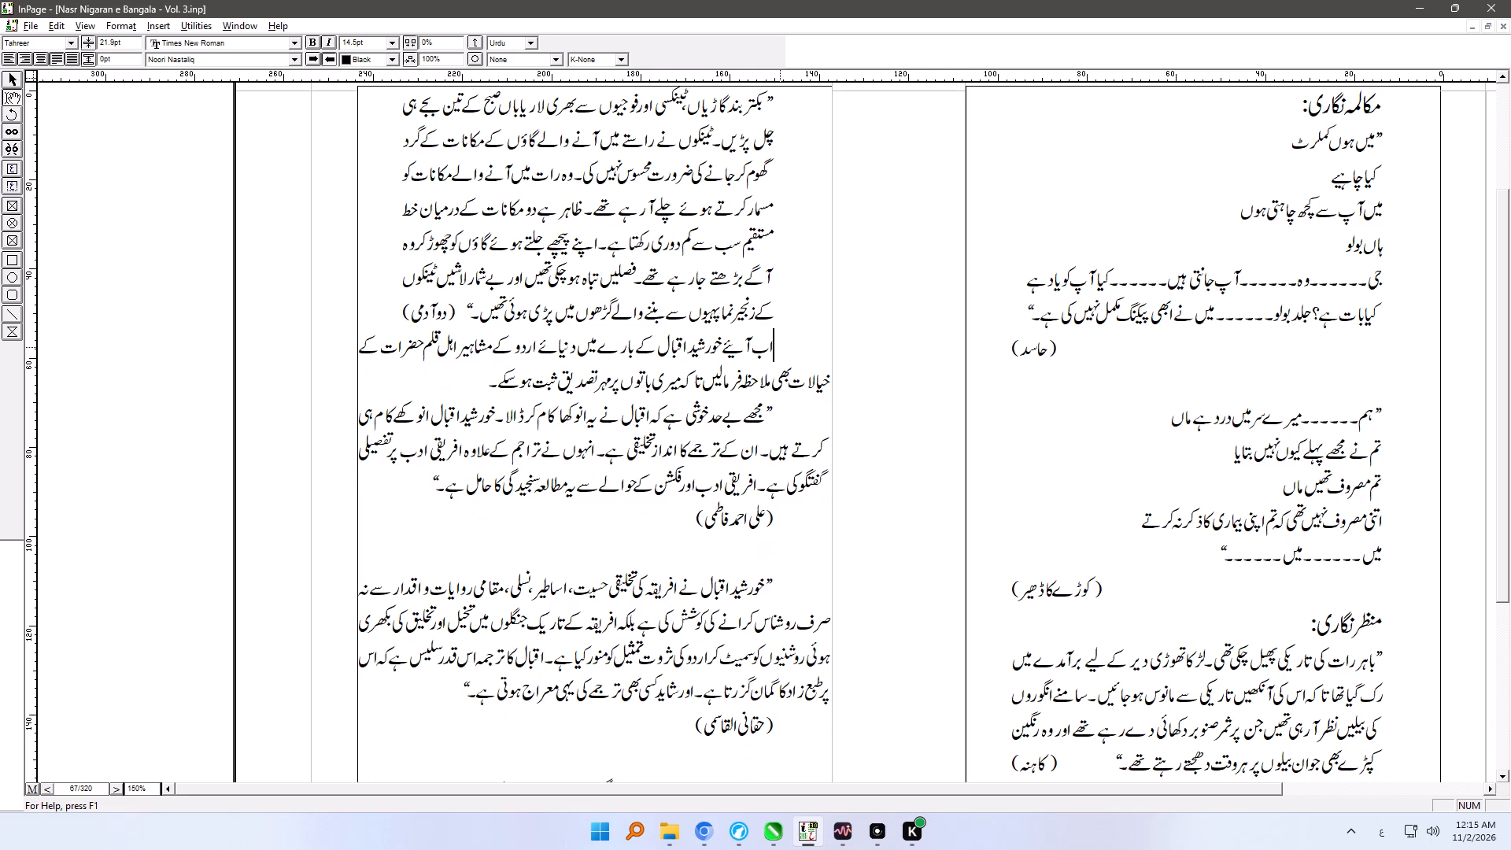
Apply the Iqtabas style to the quotation beginning "مجھے بے حد خوشی ہے" and its bracketed attribution, joining the attribution to the last line with a tab.
click(694, 466)
key(ctrl+shift+q)
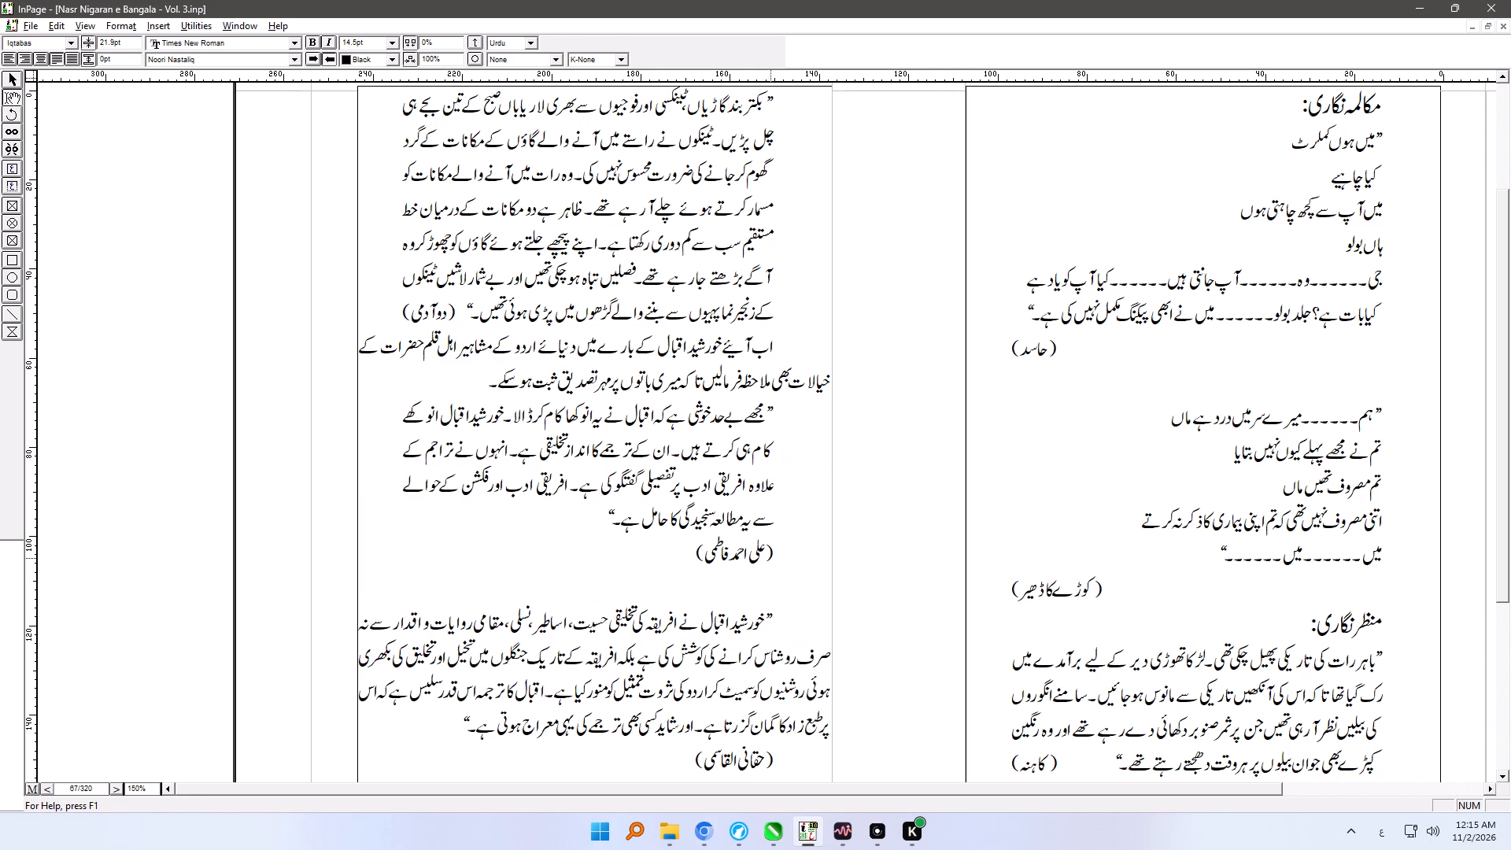
click(730, 544)
key(ctrl+shift+q)
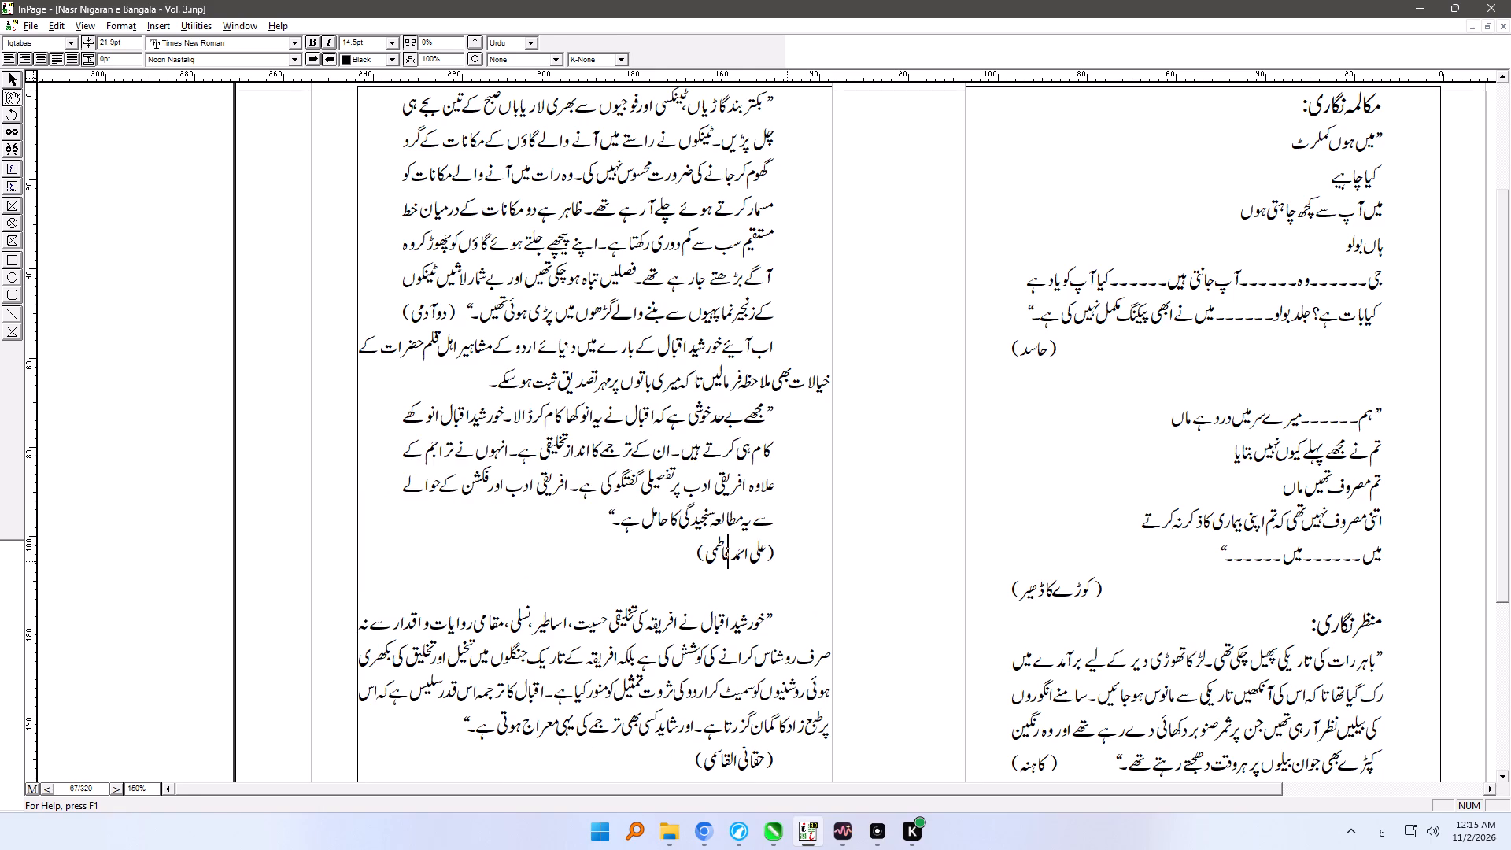
click(796, 549)
key(BackSpace)
key(Tab)
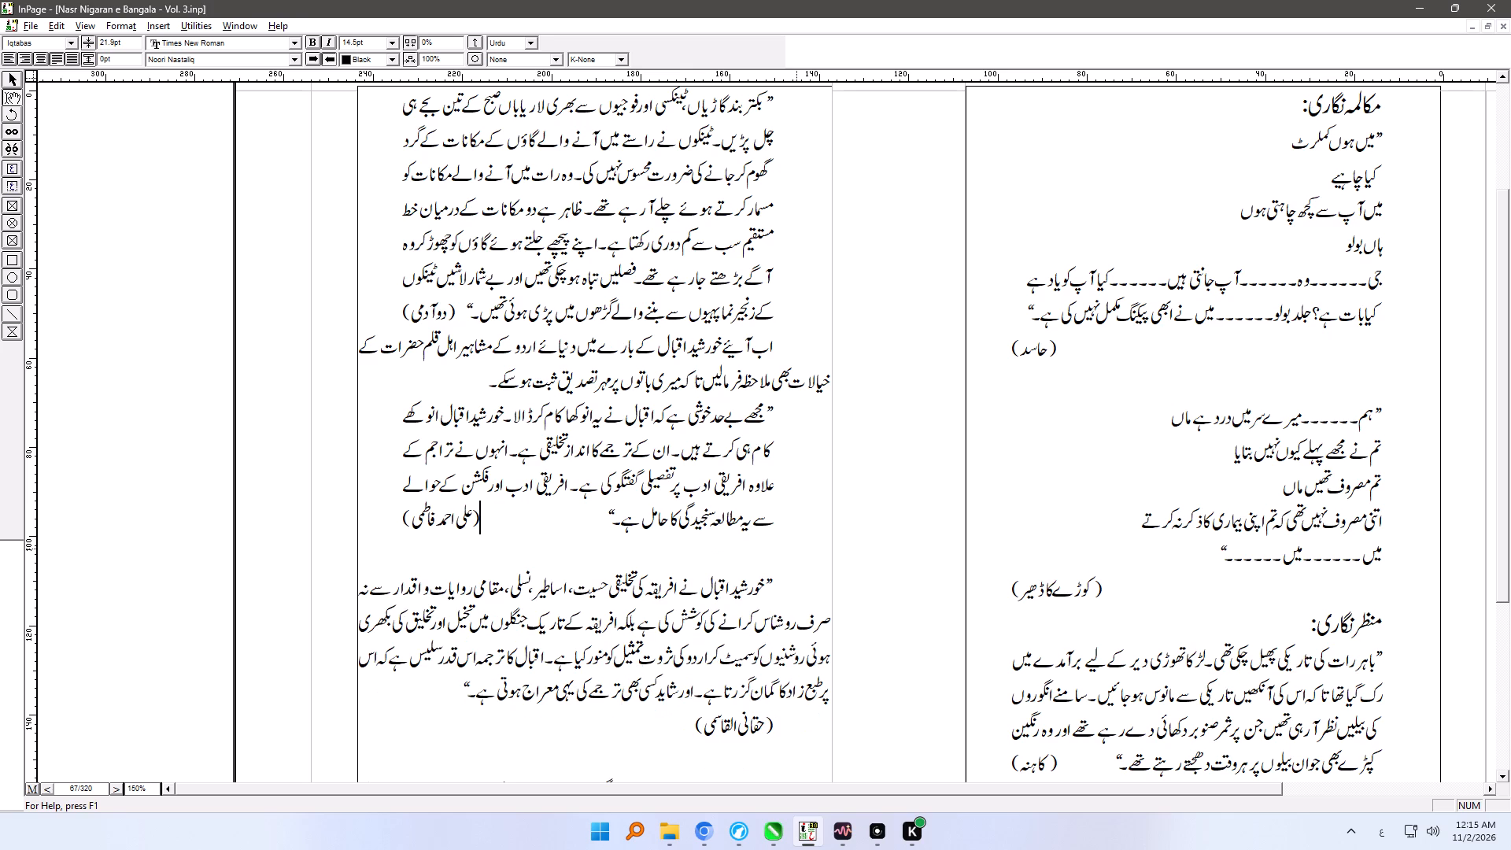
Delete the blank line between this attribution and the following quotation on page 134.
click(810, 566)
key(Delete)
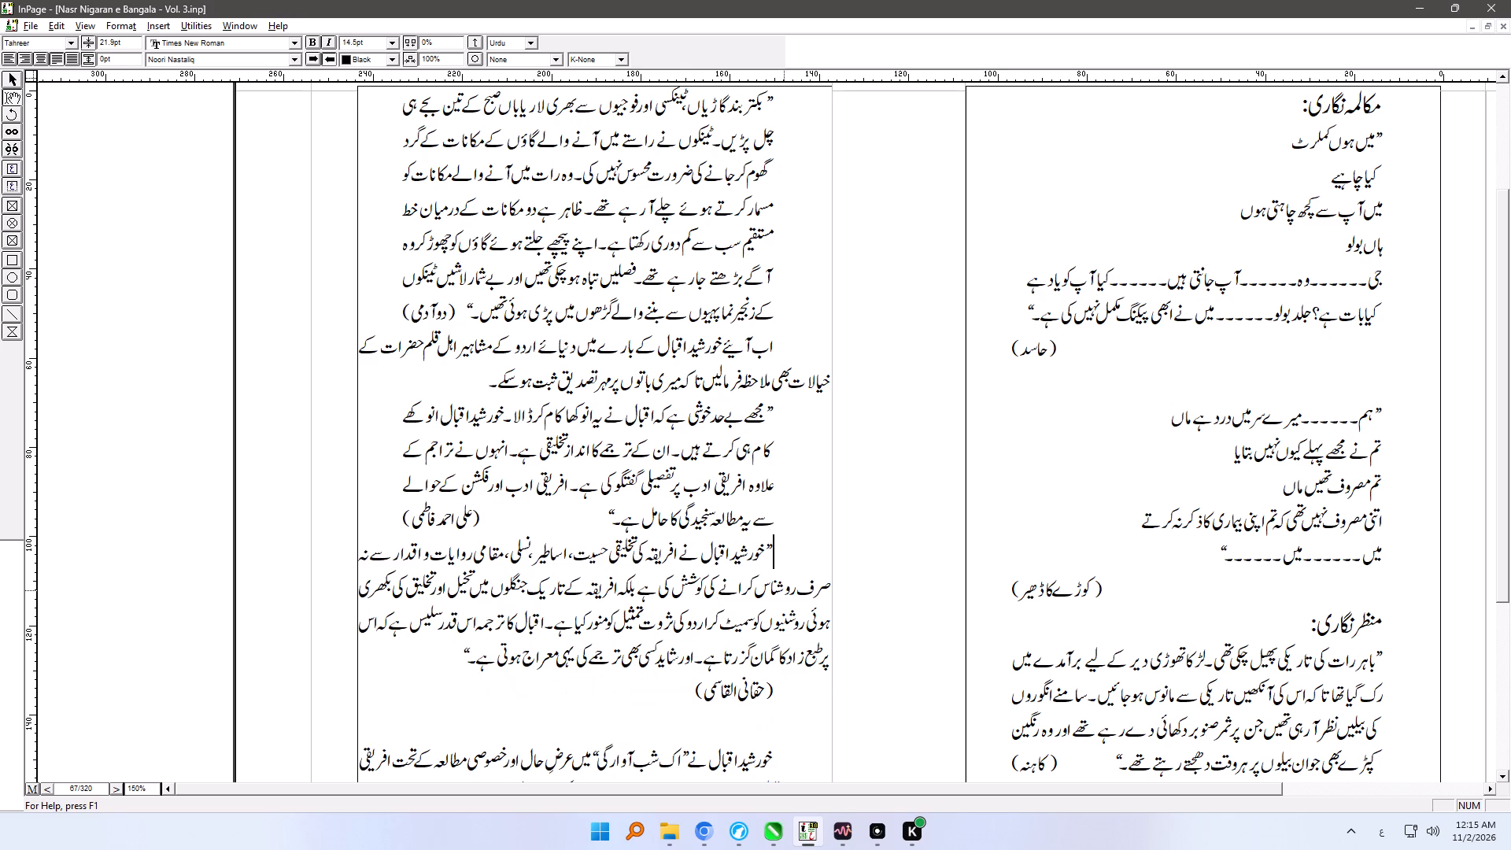
Apply the Iqtabas style to the quotation ending "یہی معراج ہوتی ہے" and its attribution, keeping the attribution on its own line, indented with a tab.
click(773, 603)
key(ctrl+shift+q)
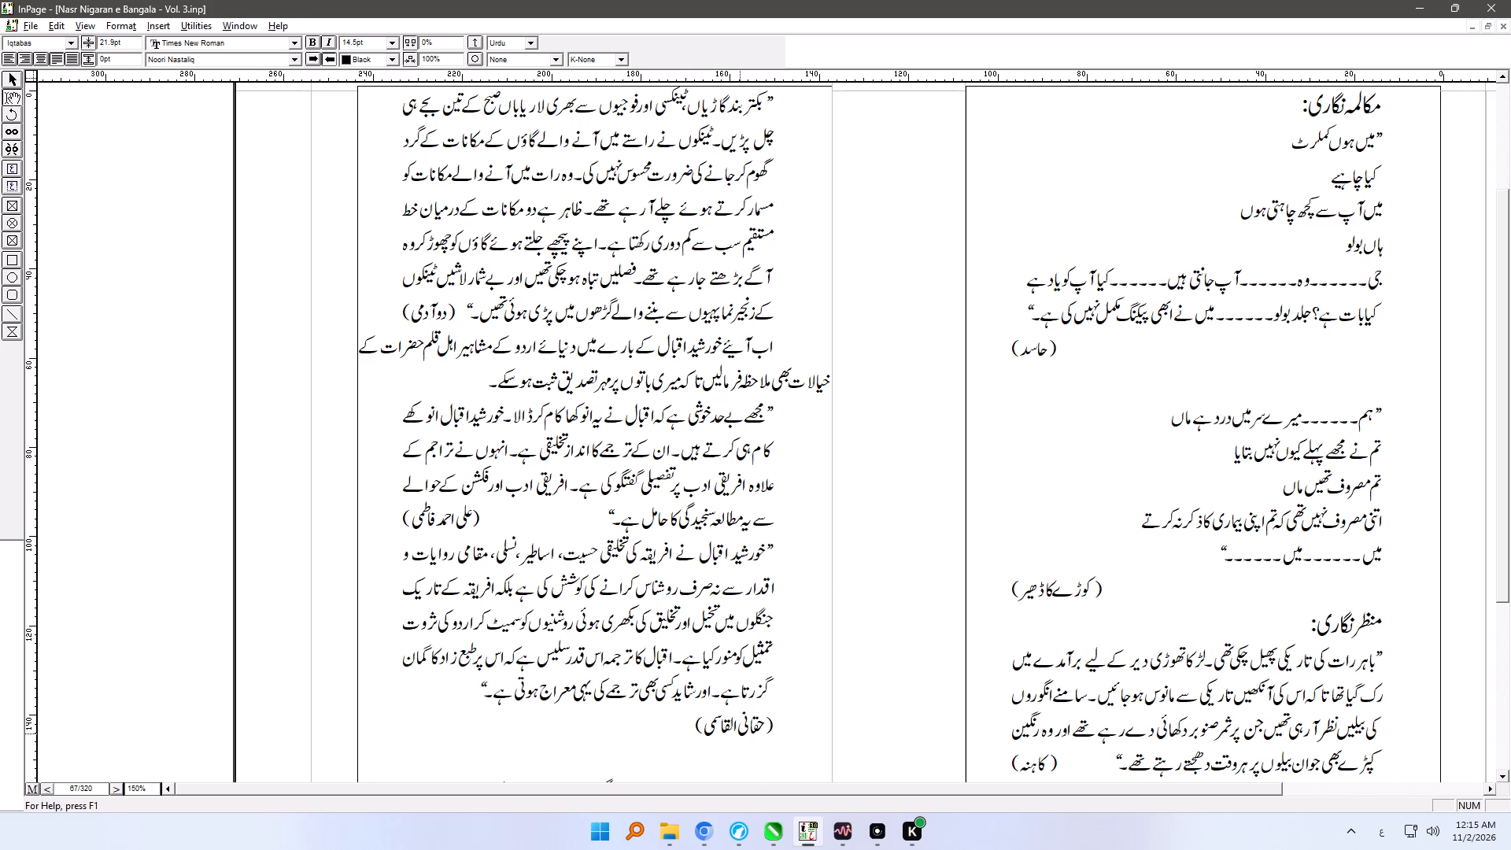
click(778, 723)
key(ctrl+shift+q)
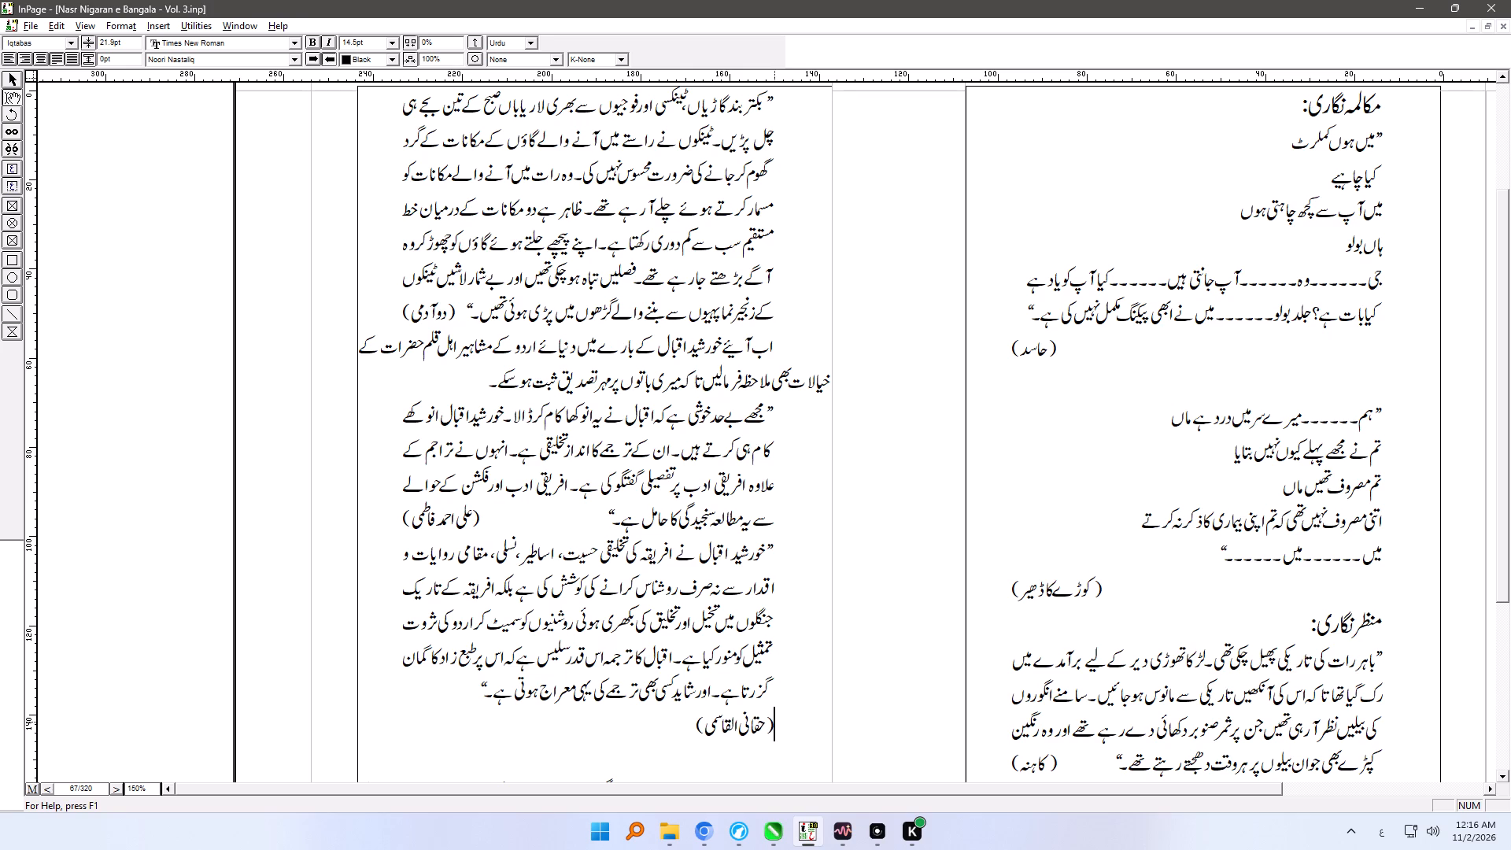
key(BackSpace)
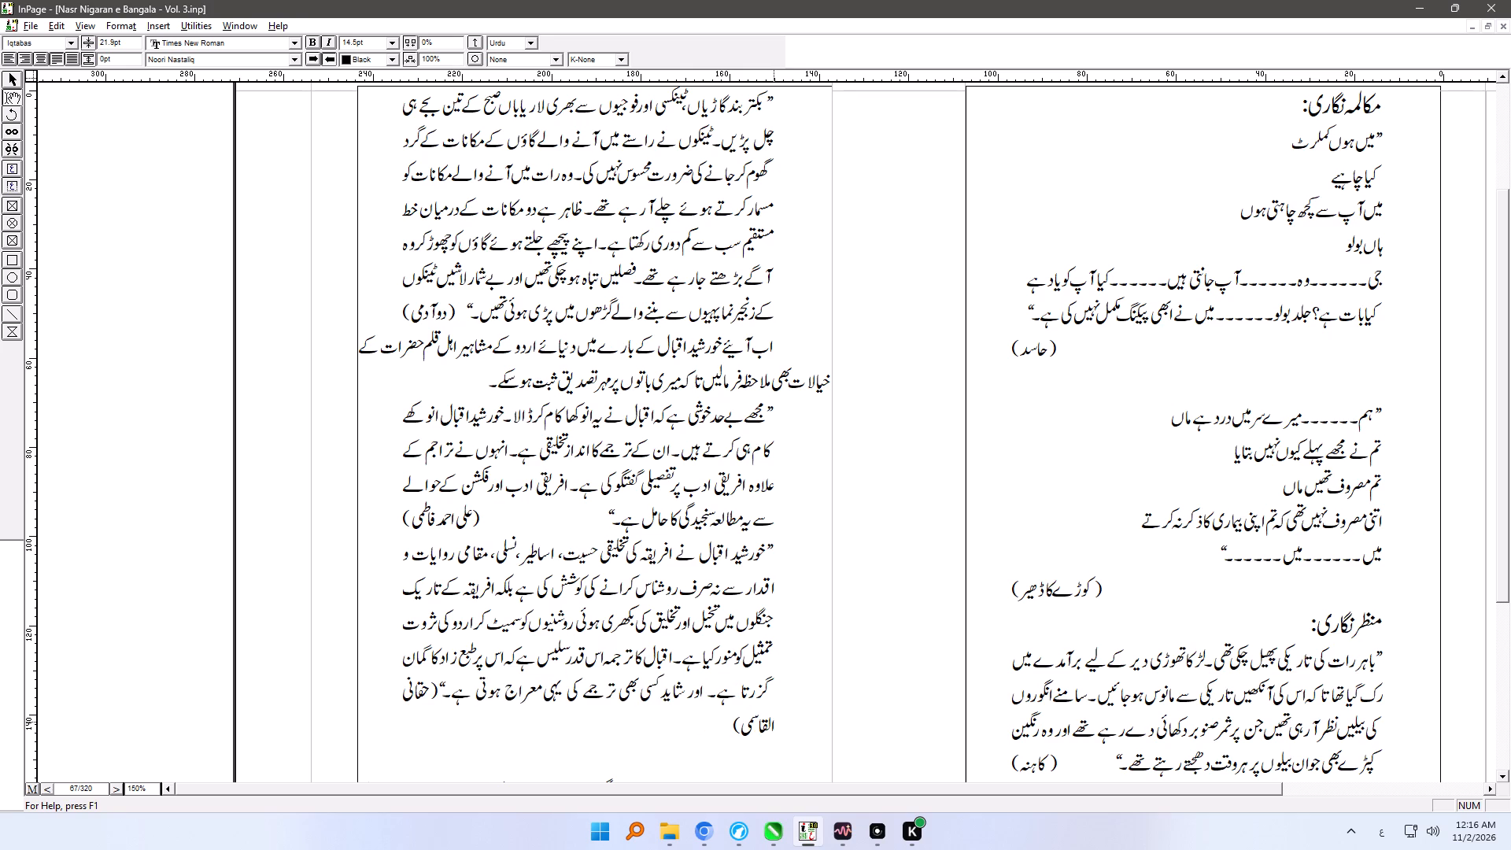
key(Return)
key(Tab)
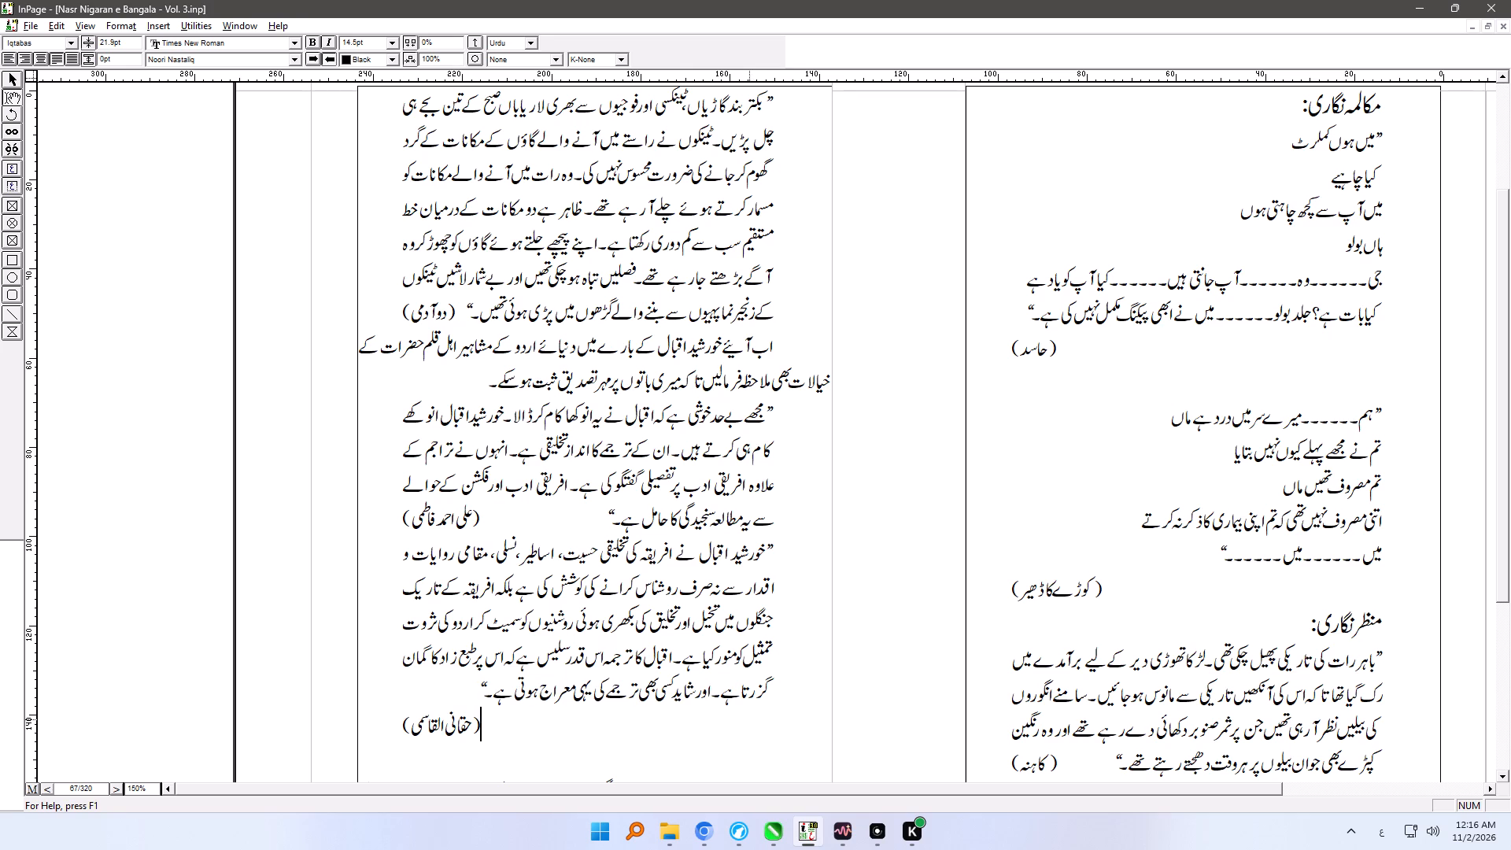
Delete the blank line above the paragraph mentioning "اک شب آوارگی" near the foot of page 134.
ctrl+right_drag(719, 694, 722, 419)
click(756, 475)
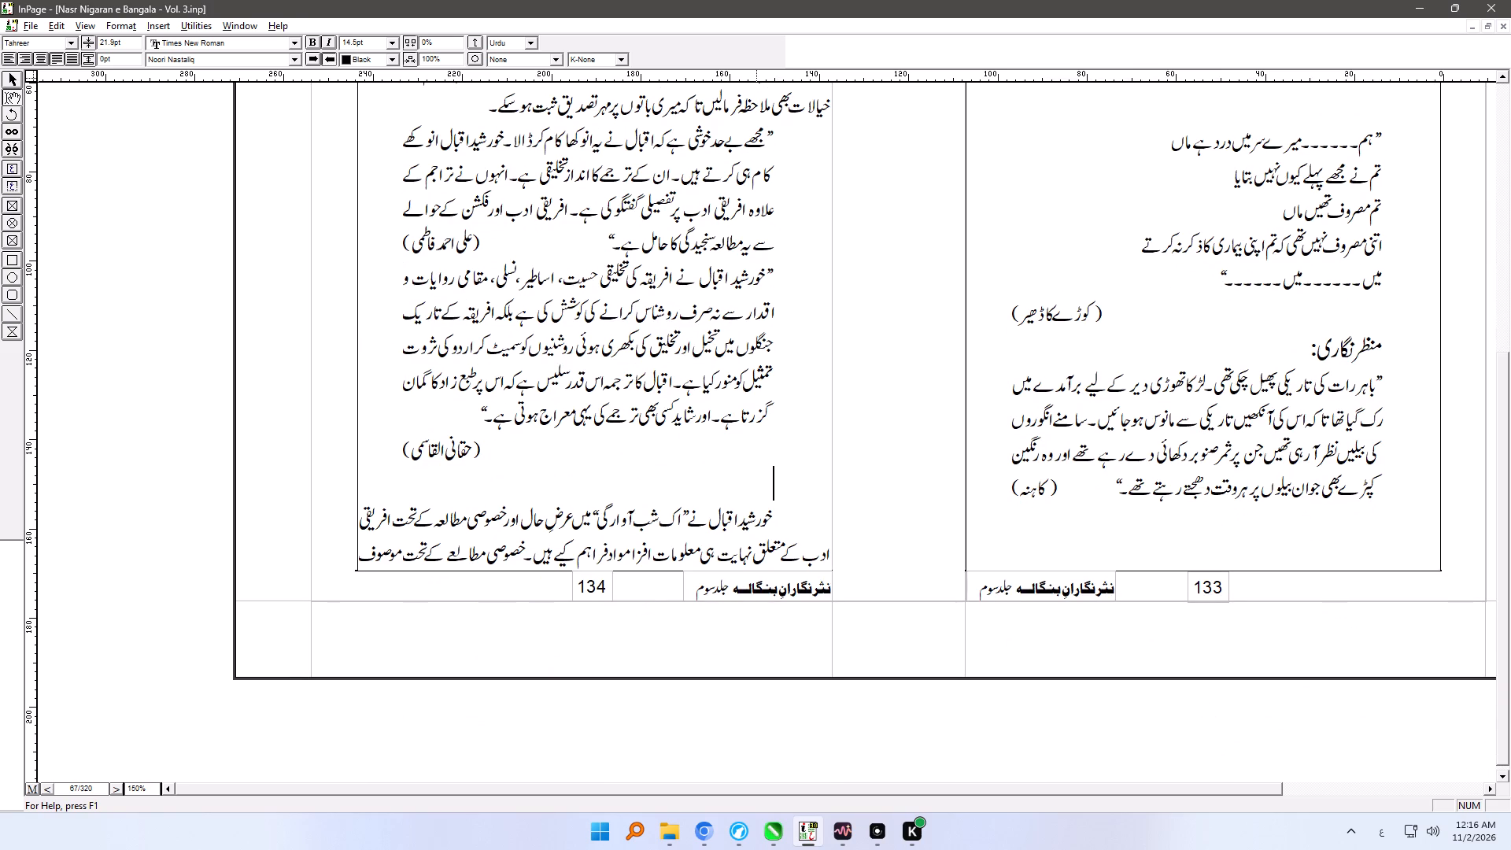
key(Delete)
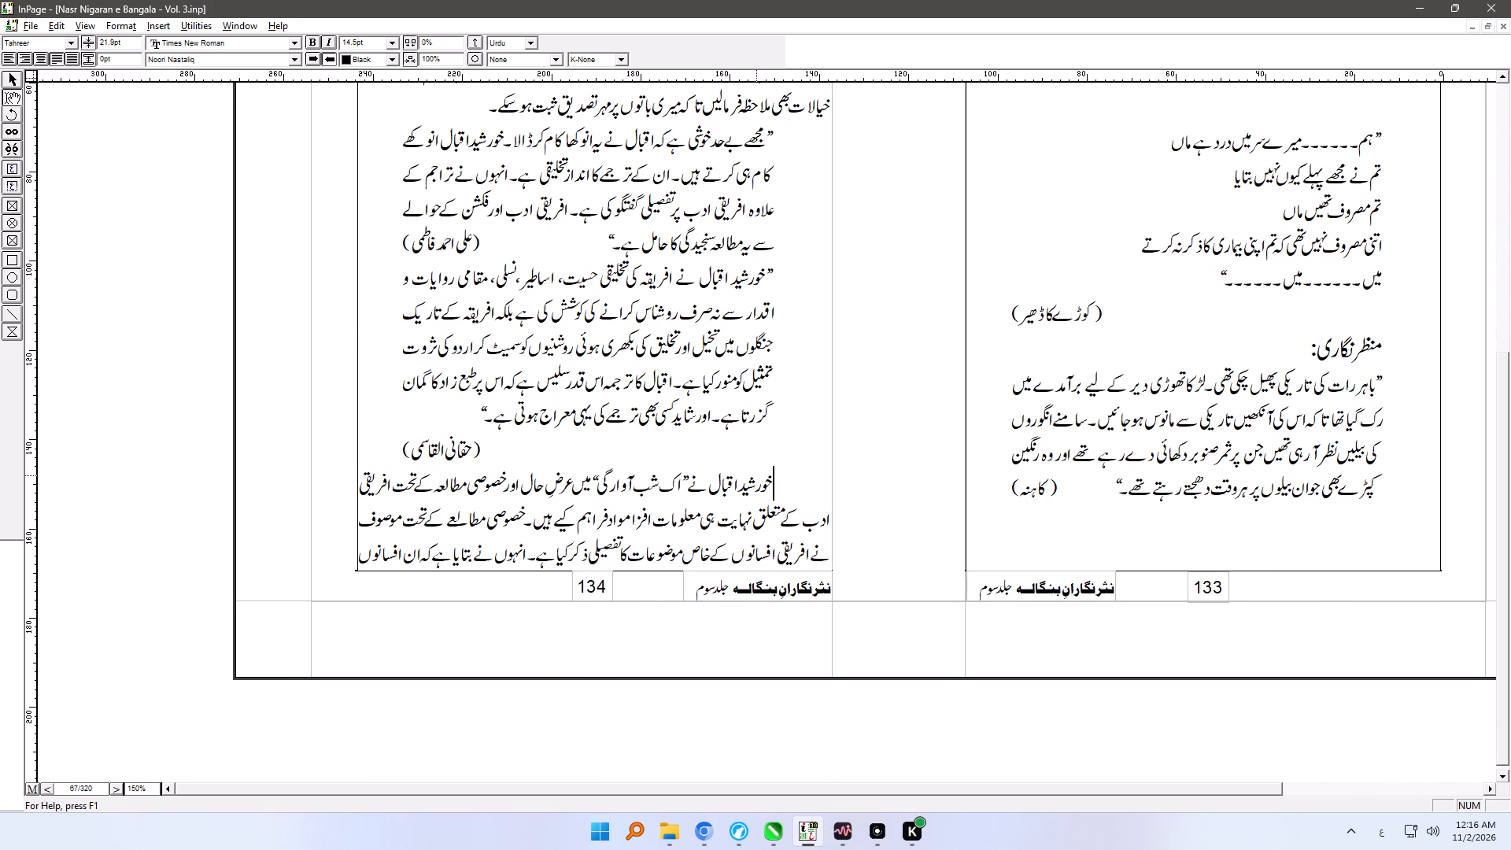
Centre the closing dash line at the article's end on page 135 and set its first-line indent to 0.
key(Down)
key(Down)
key(Down)
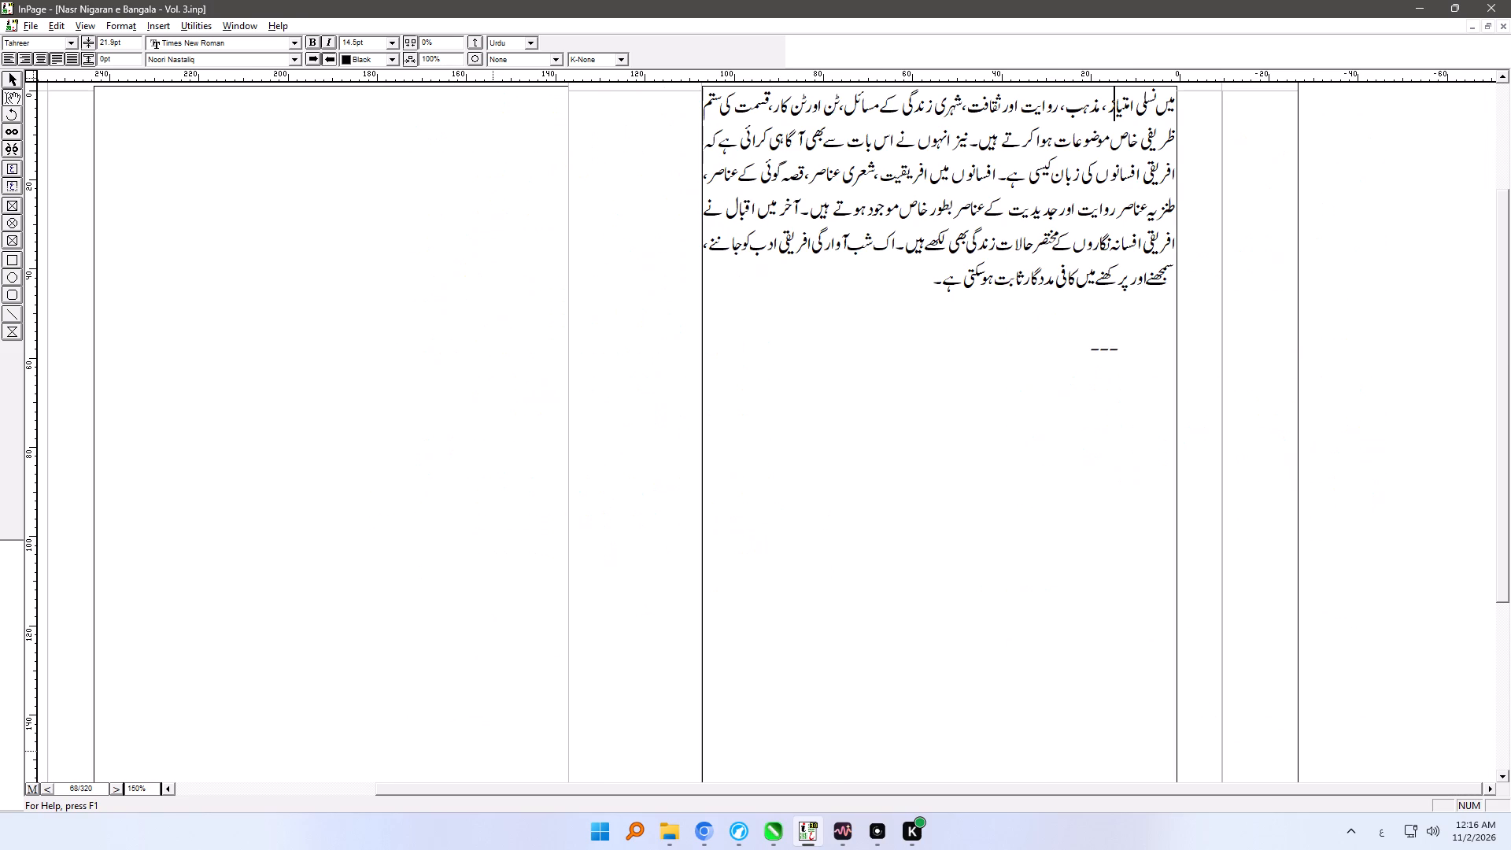
key(Down)
key(Down)
key(Down)
key(Down)
key(Down)
key(Down)
key(Down)
key(ctrl+alt+c)
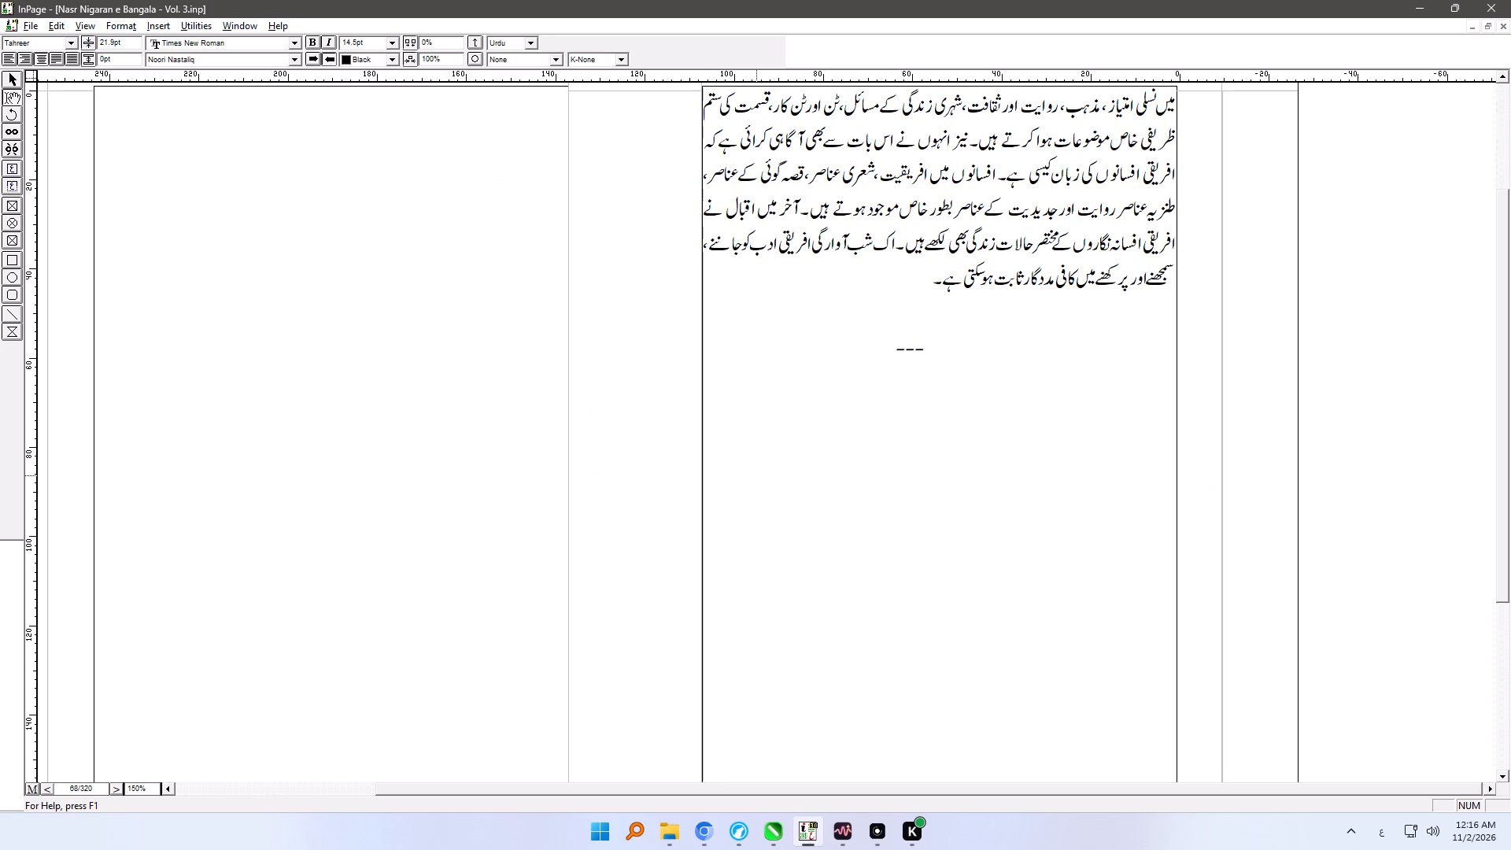
key(ctrl+g)
key(Tab)
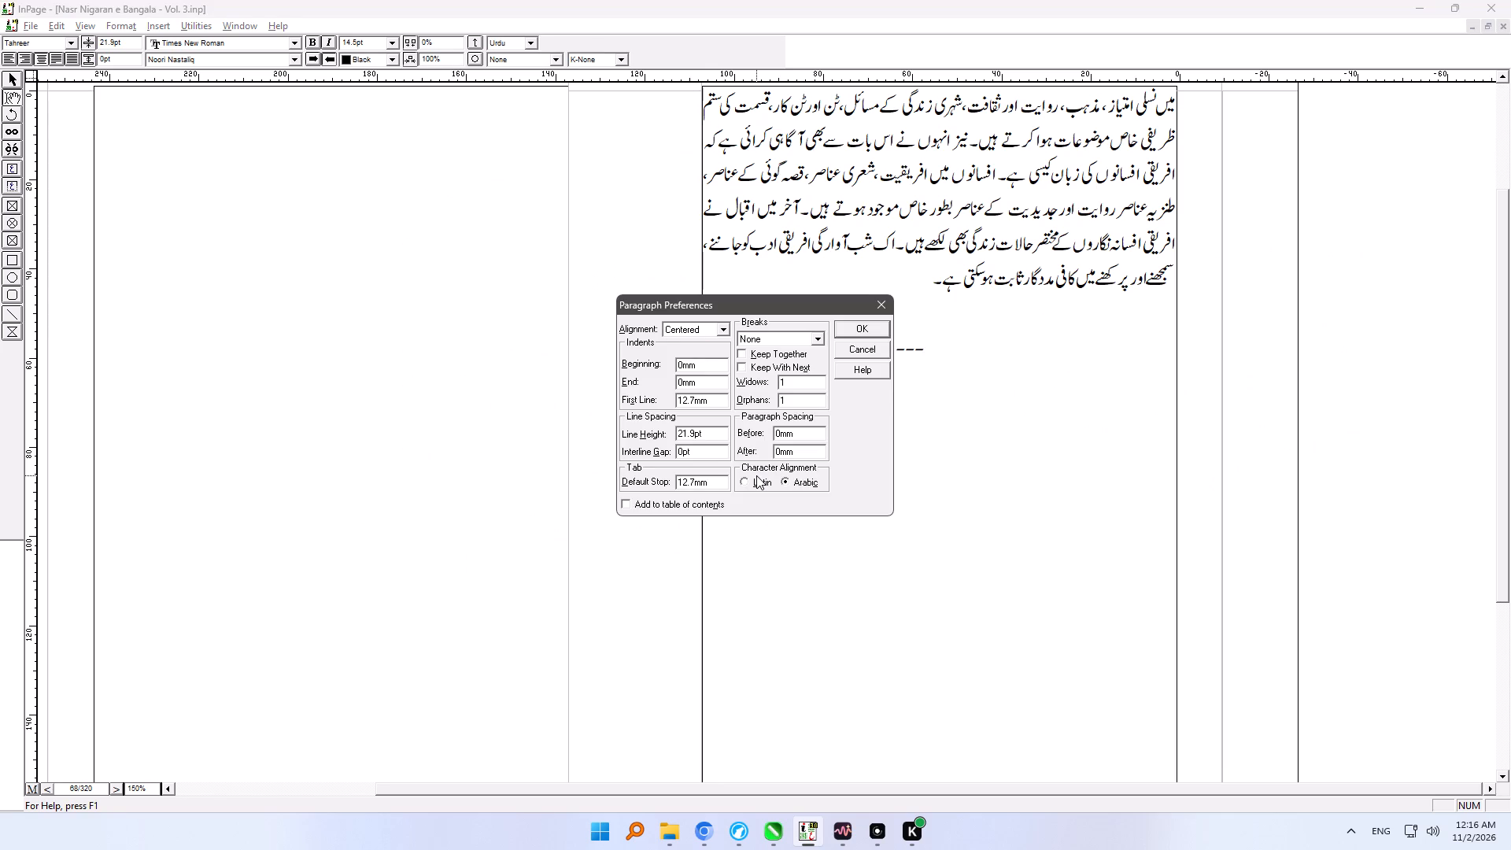
key(Tab)
key(Tab)
key(0)
key(Return)
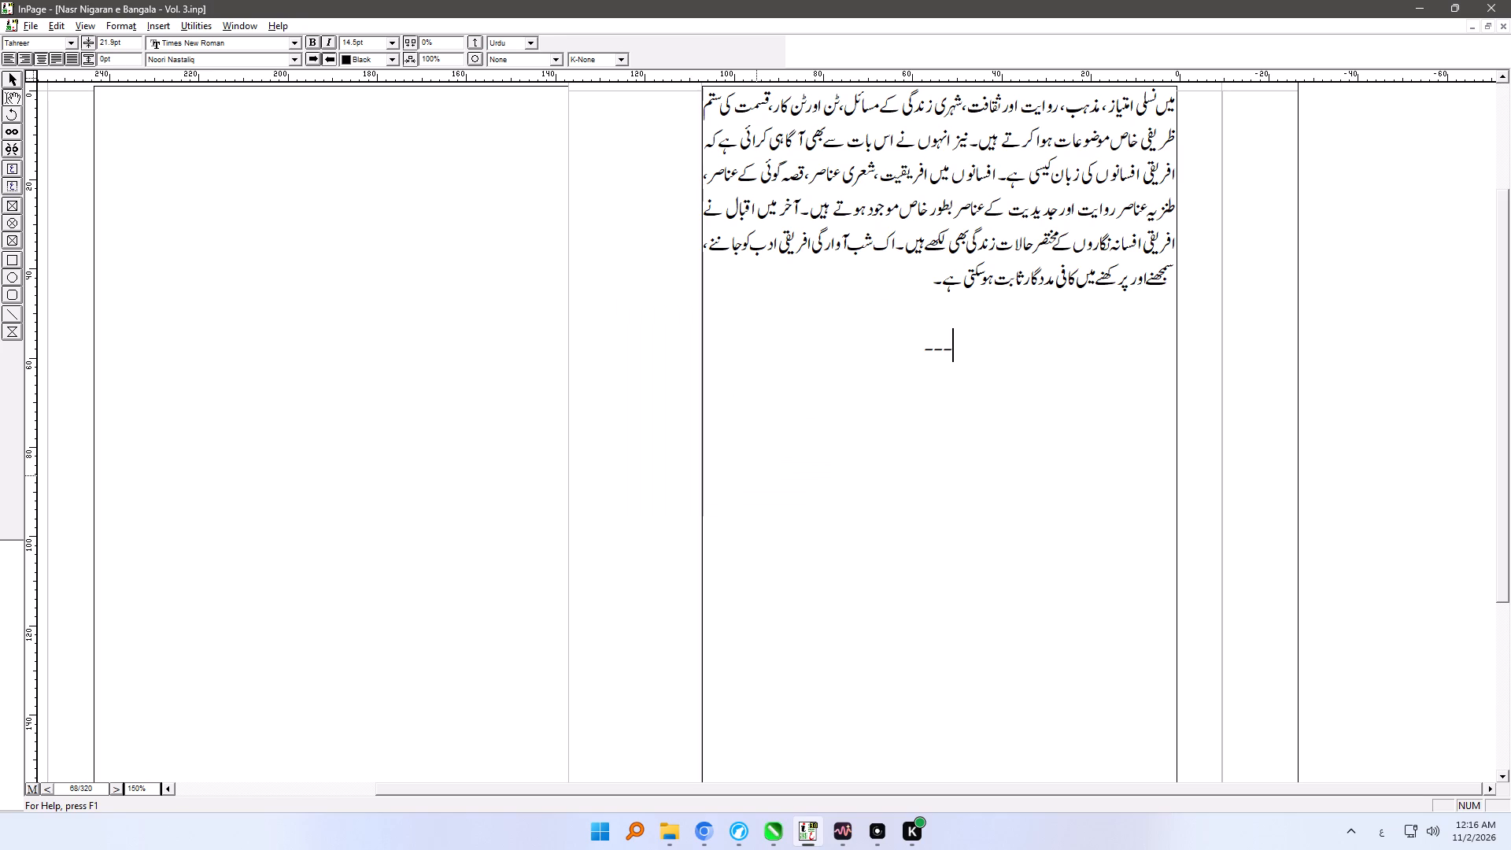
Extend the centred closing dash line to ten dashes.
text(------)
key(minus)
Save the document.
key(ctrl+s)
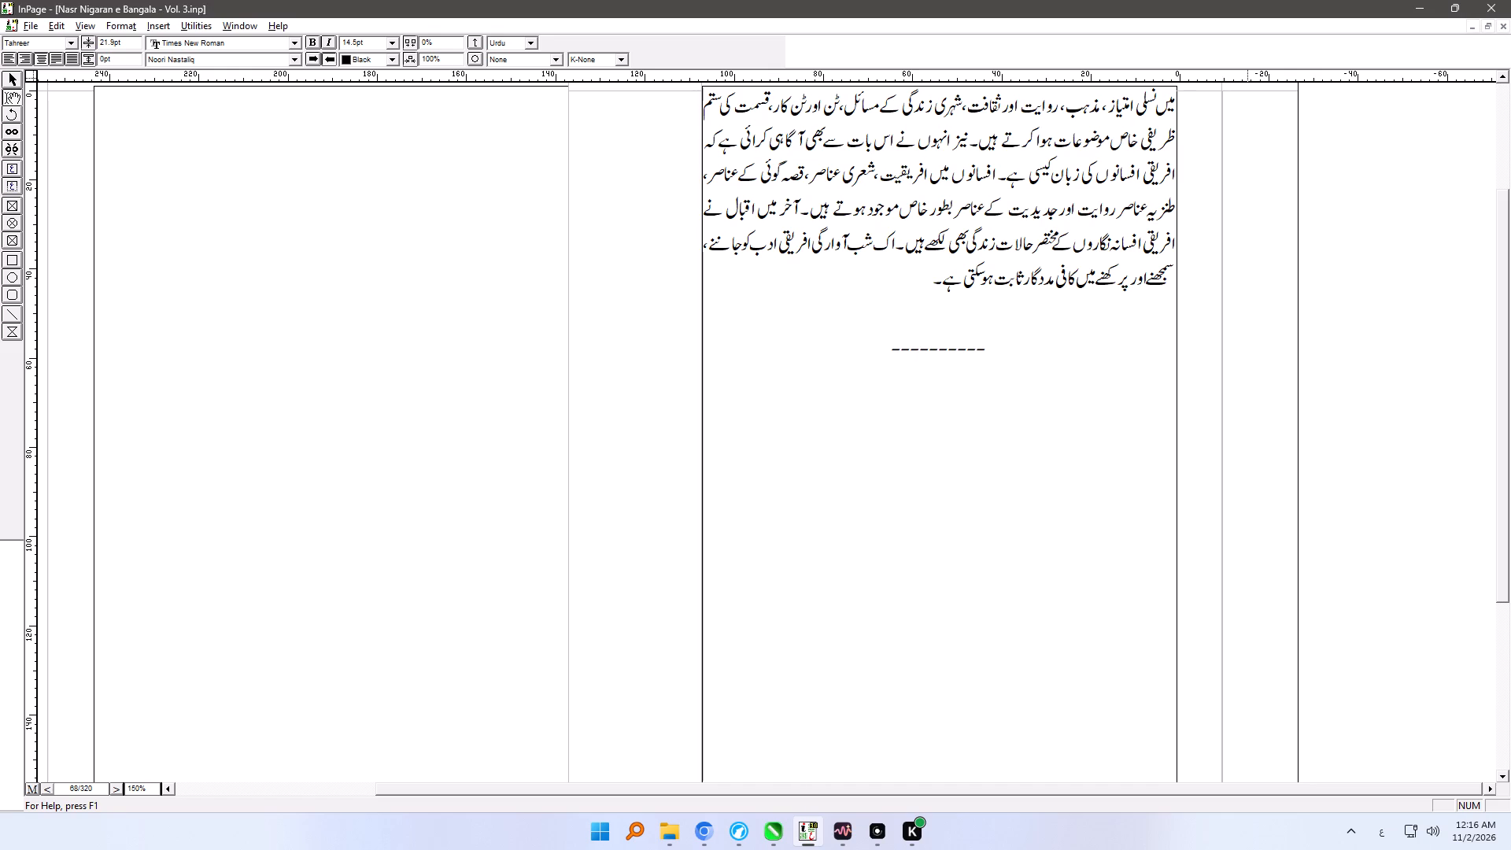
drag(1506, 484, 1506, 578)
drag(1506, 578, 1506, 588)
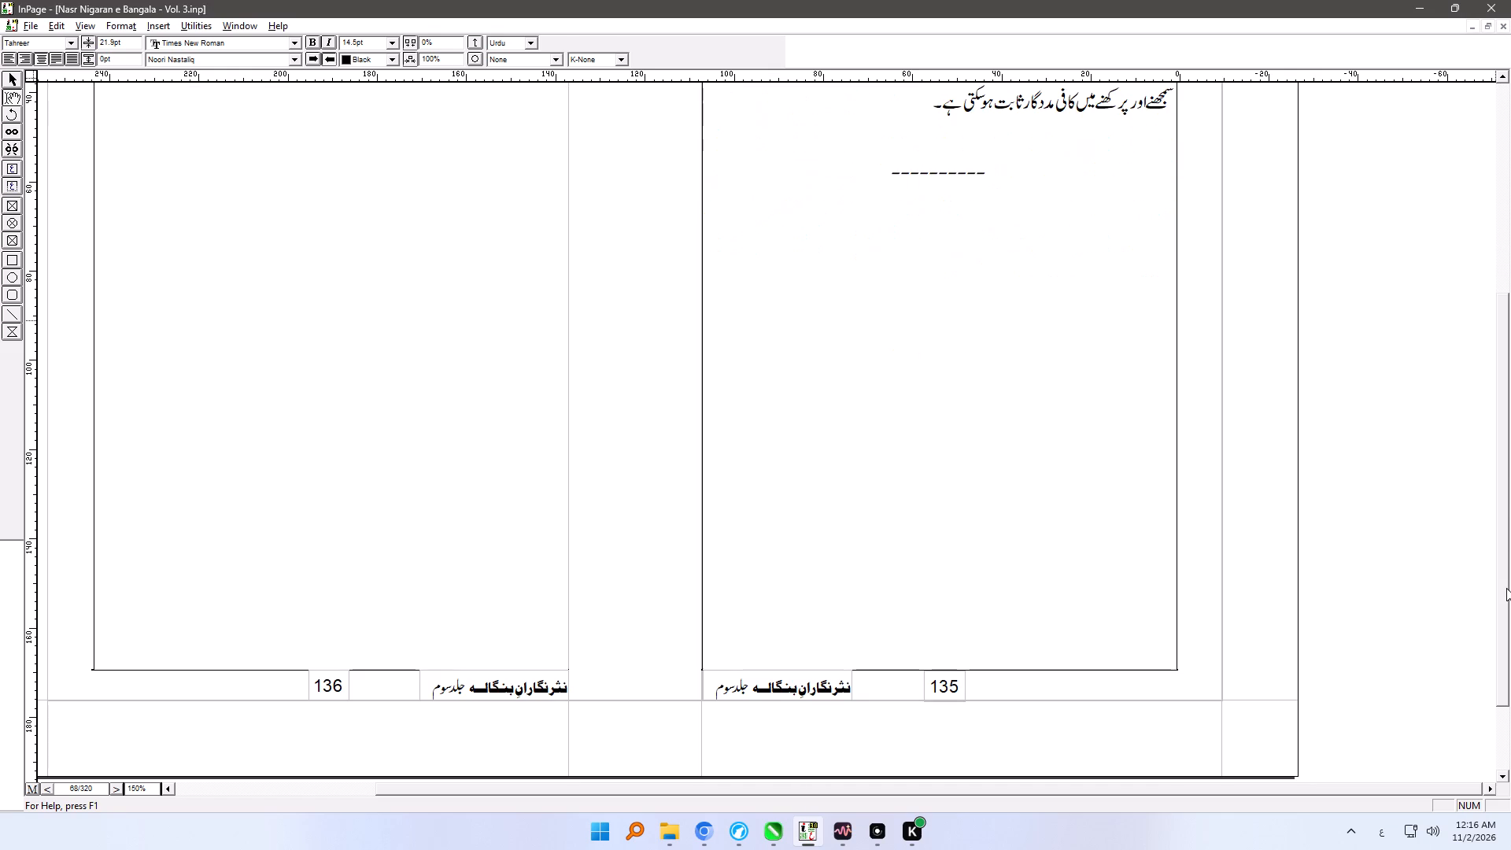
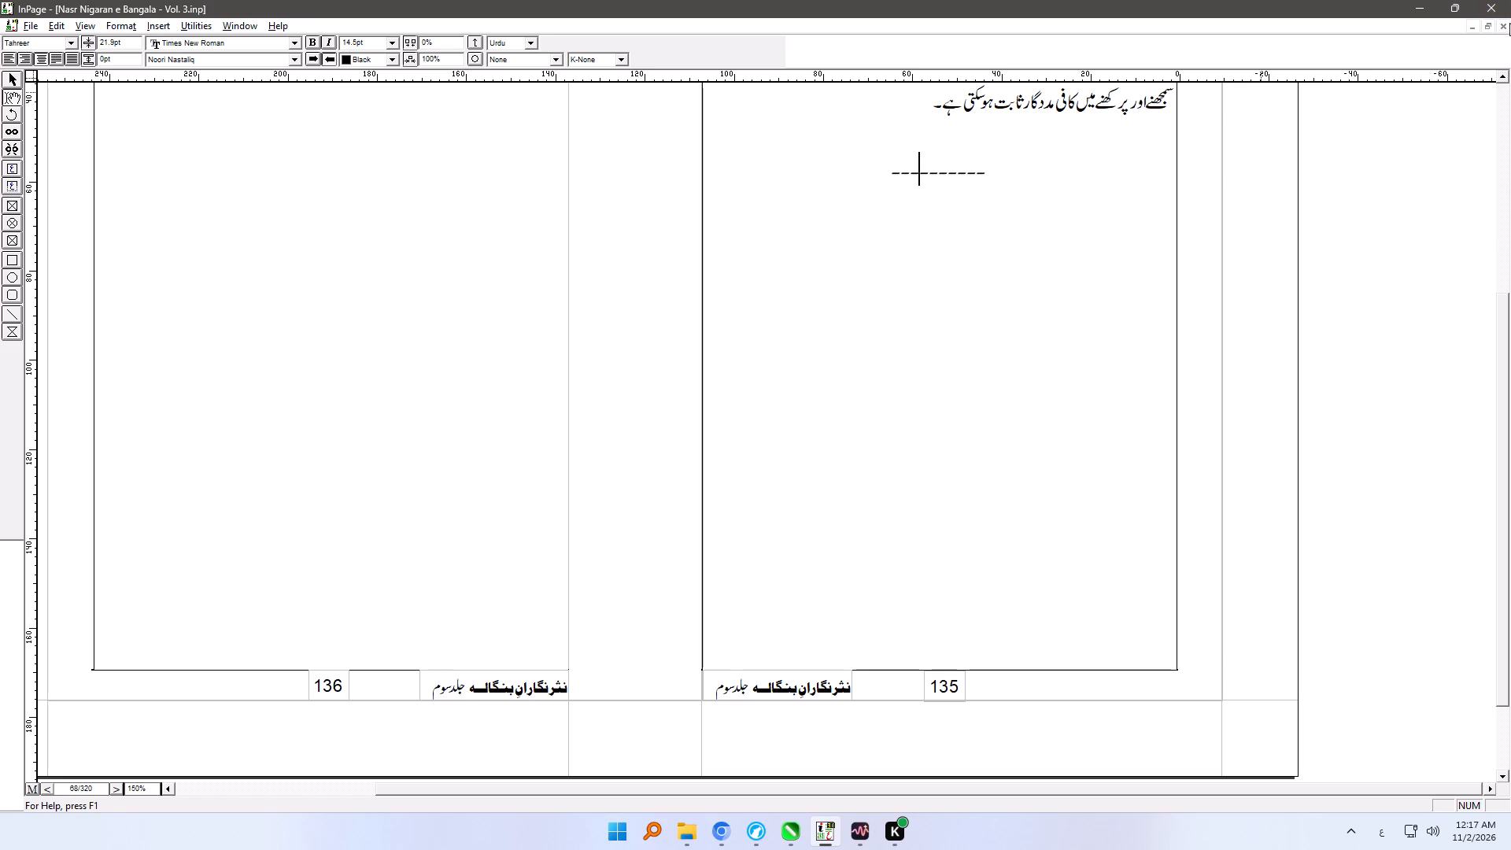
Close the Nasr Nigaran e Bangala - Vol. 3 document.
click(1510, 23)
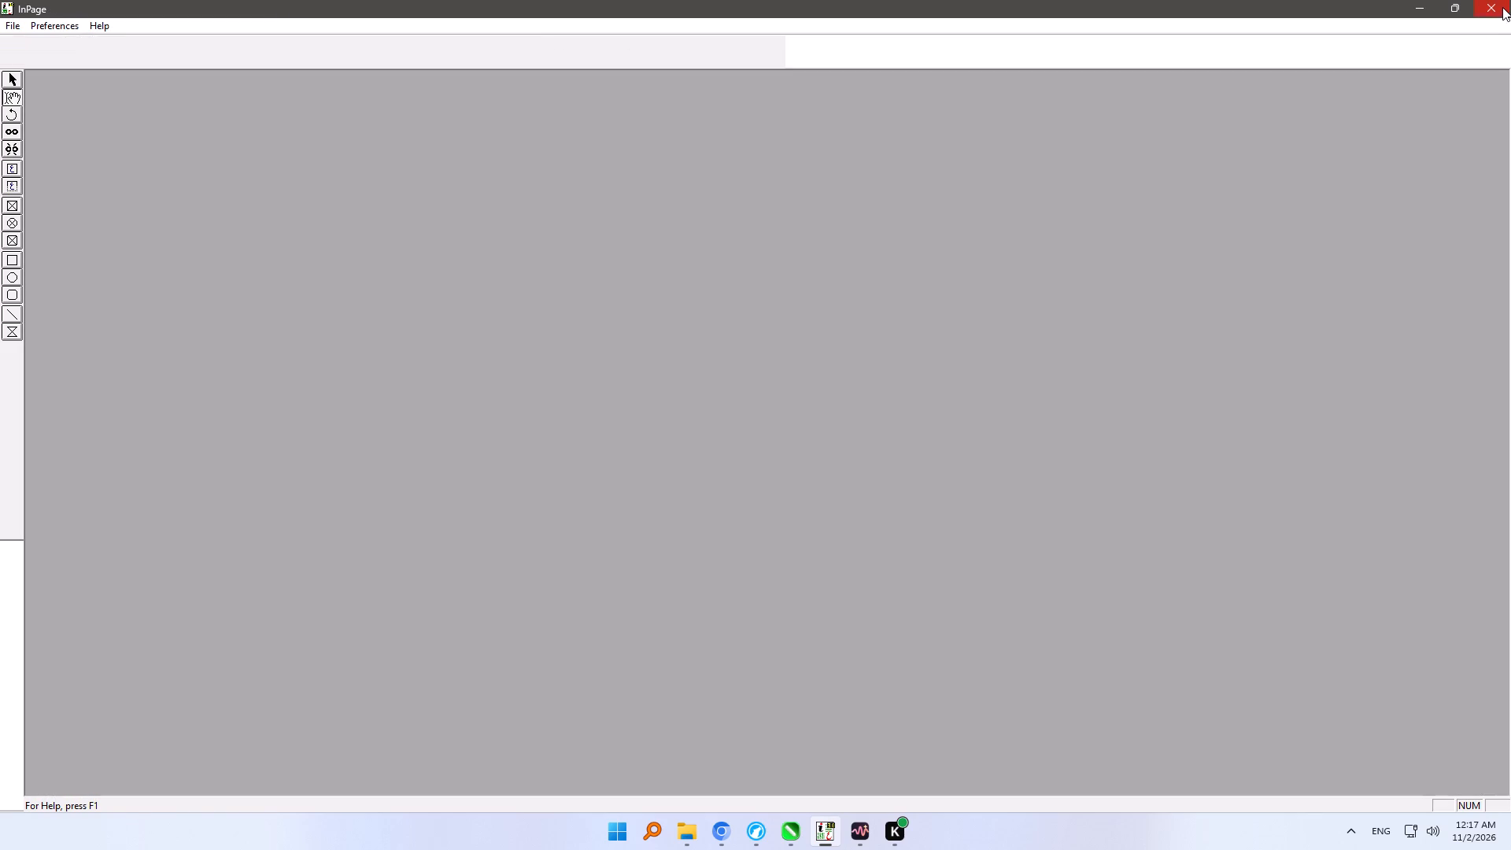